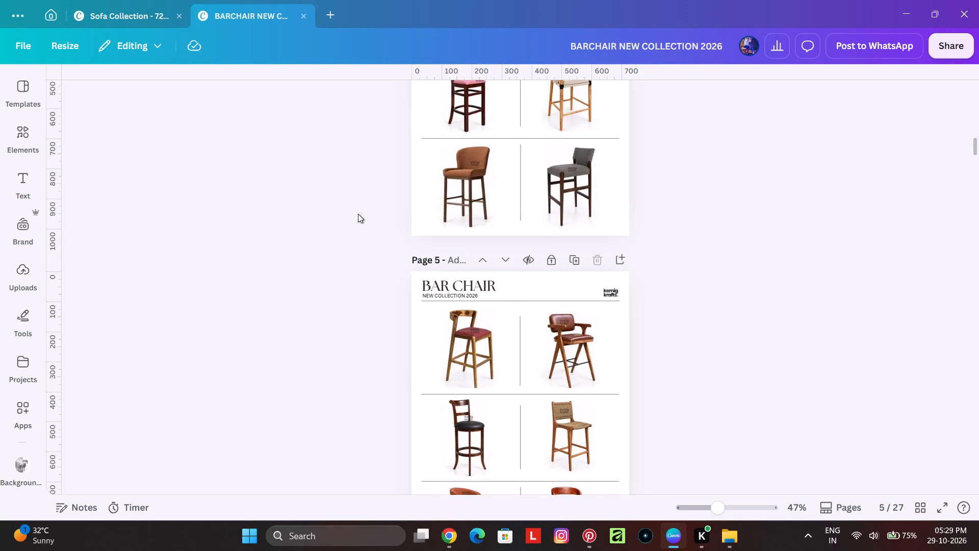
# Examine the About Us text on page 2 of the Sofa Collection design.
pyautogui.click(102, 5)
pyautogui.scroll(-1, 253, 105)
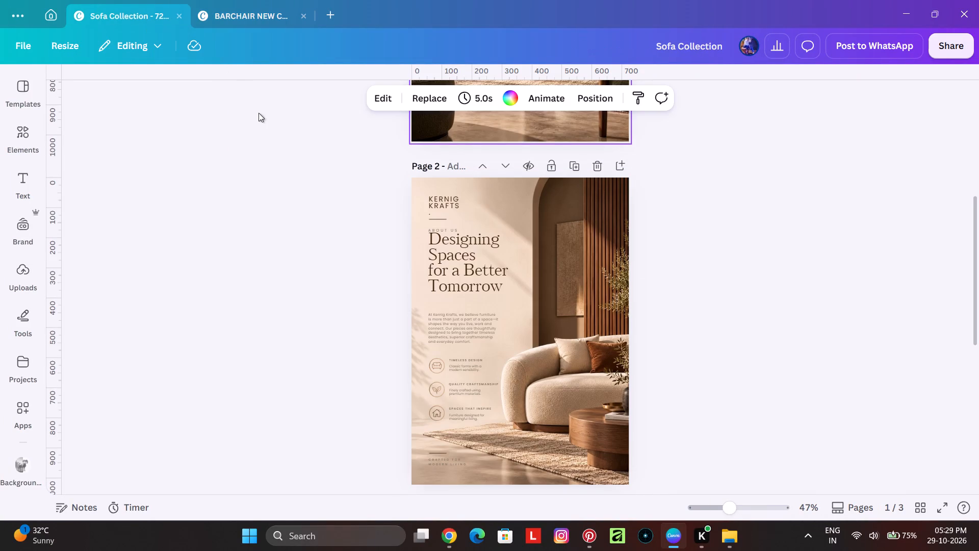
pyautogui.scroll(-2, 259, 113)
pyautogui.scroll(2, 460, 186)
pyautogui.keyDown('ctrl'); pyautogui.scroll(3, 462, 241); pyautogui.keyUp('ctrl')
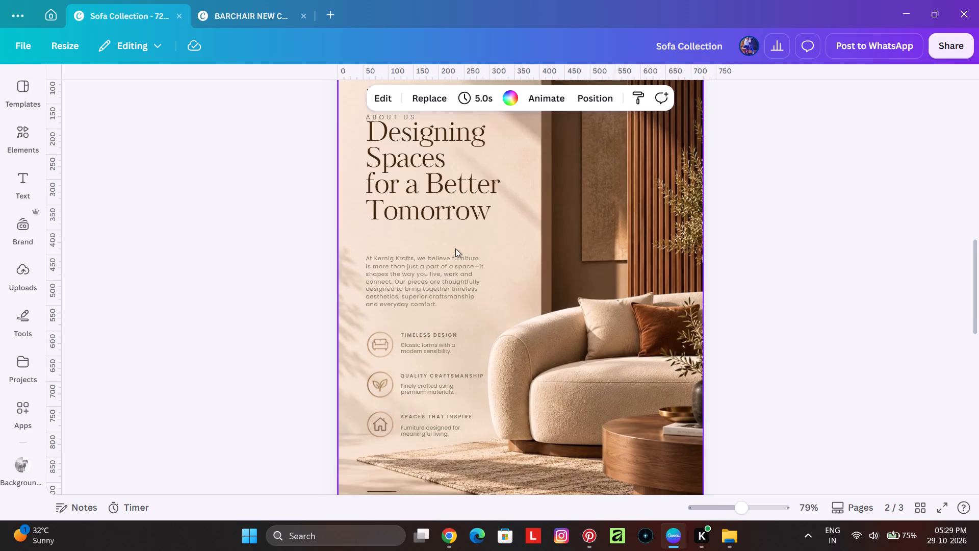
pyautogui.scroll(3, 413, 382)
pyautogui.keyDown('ctrl'); pyautogui.scroll(1, 348, 342); pyautogui.keyUp('ctrl')
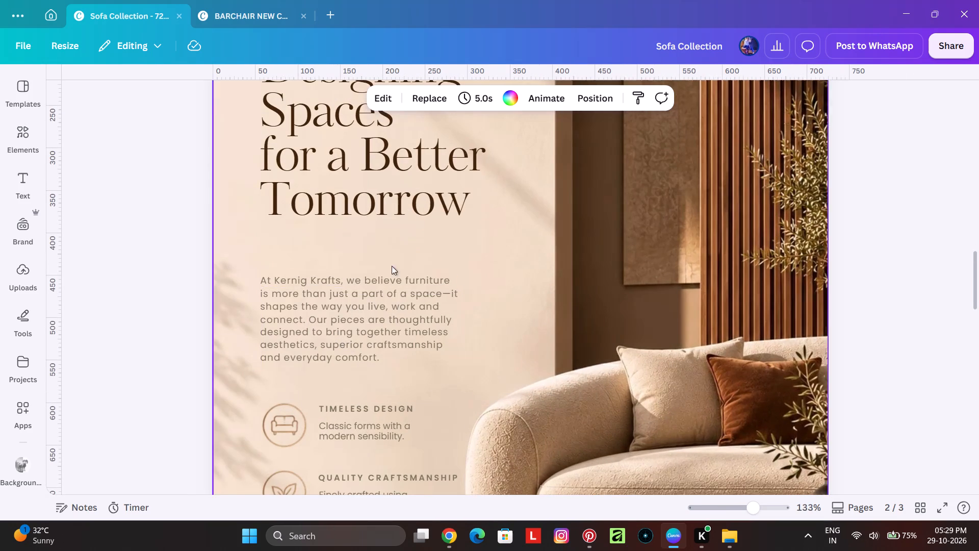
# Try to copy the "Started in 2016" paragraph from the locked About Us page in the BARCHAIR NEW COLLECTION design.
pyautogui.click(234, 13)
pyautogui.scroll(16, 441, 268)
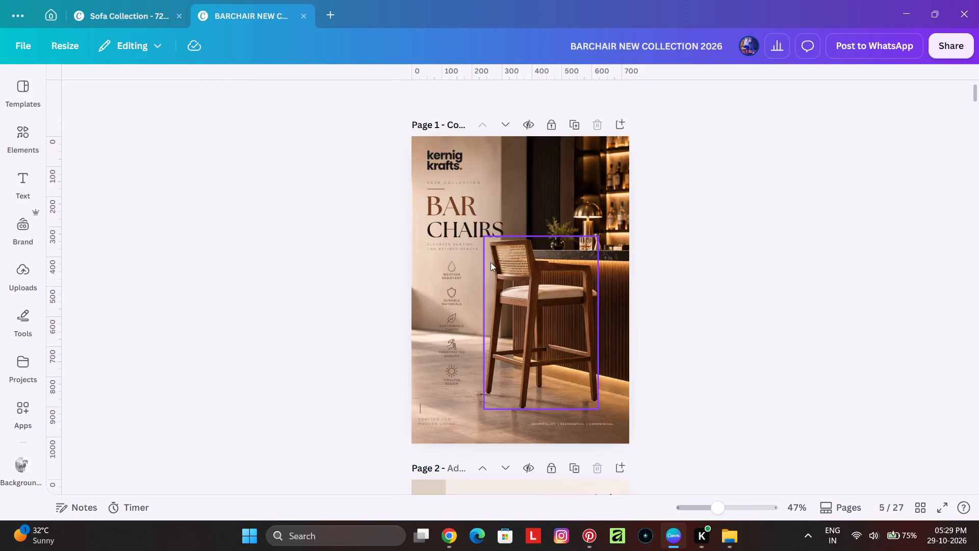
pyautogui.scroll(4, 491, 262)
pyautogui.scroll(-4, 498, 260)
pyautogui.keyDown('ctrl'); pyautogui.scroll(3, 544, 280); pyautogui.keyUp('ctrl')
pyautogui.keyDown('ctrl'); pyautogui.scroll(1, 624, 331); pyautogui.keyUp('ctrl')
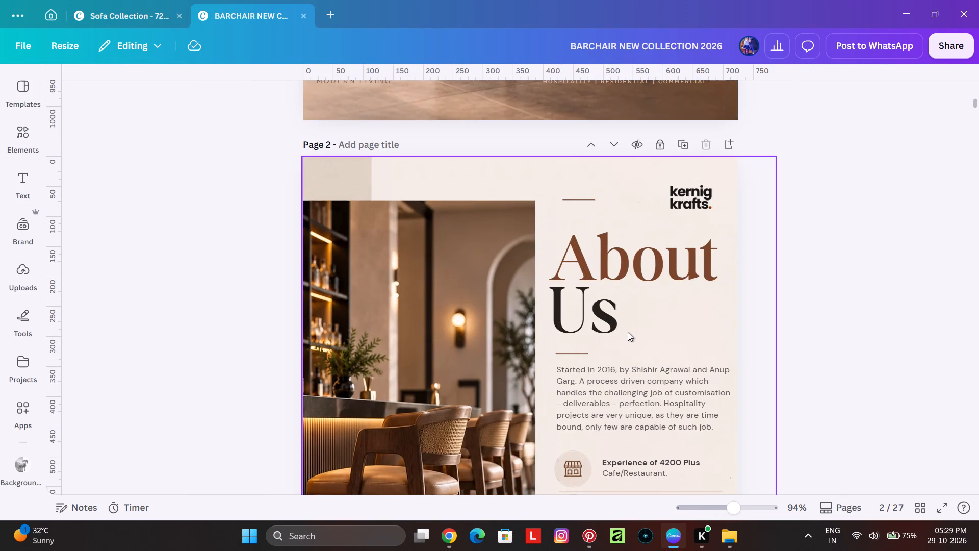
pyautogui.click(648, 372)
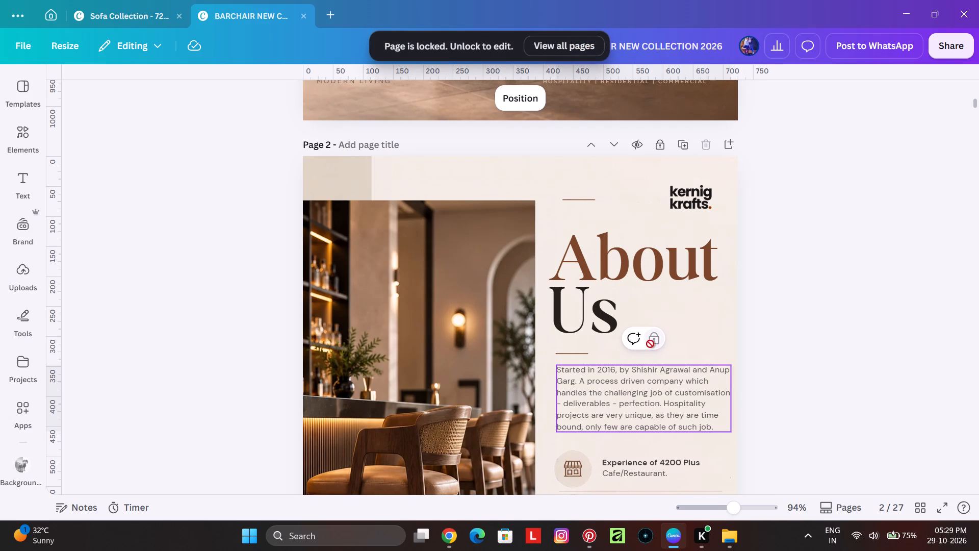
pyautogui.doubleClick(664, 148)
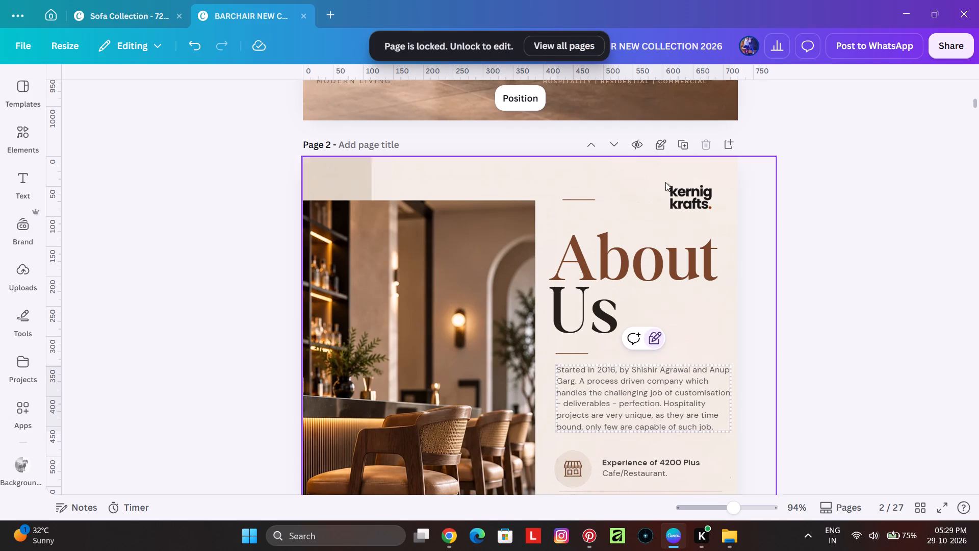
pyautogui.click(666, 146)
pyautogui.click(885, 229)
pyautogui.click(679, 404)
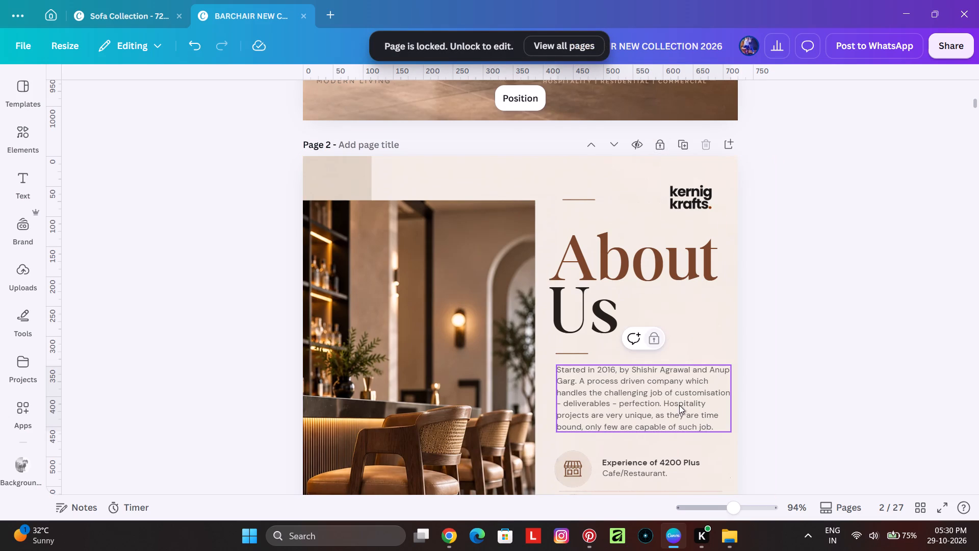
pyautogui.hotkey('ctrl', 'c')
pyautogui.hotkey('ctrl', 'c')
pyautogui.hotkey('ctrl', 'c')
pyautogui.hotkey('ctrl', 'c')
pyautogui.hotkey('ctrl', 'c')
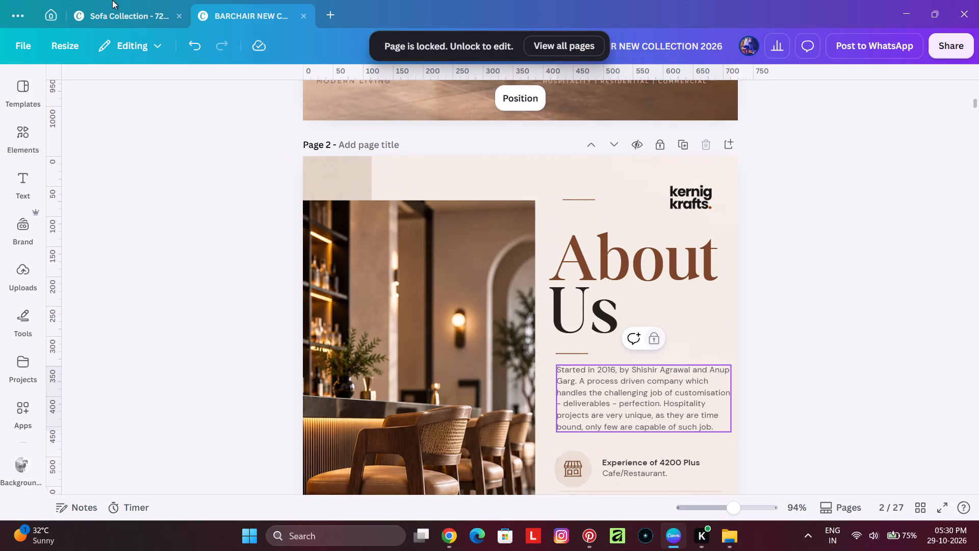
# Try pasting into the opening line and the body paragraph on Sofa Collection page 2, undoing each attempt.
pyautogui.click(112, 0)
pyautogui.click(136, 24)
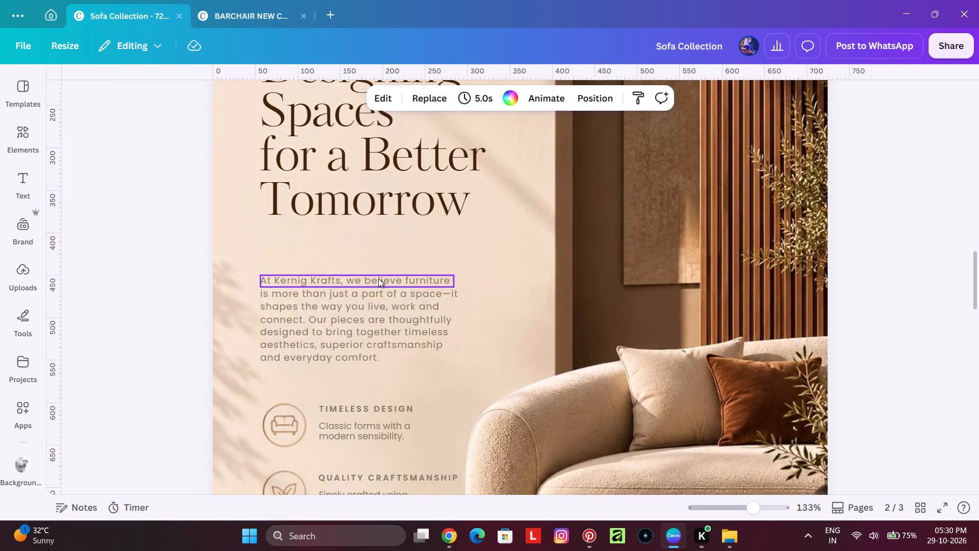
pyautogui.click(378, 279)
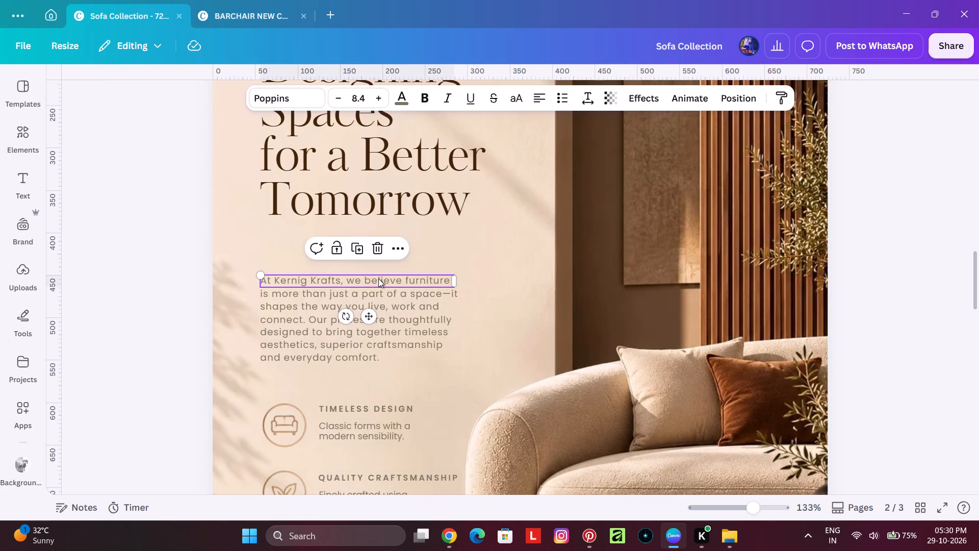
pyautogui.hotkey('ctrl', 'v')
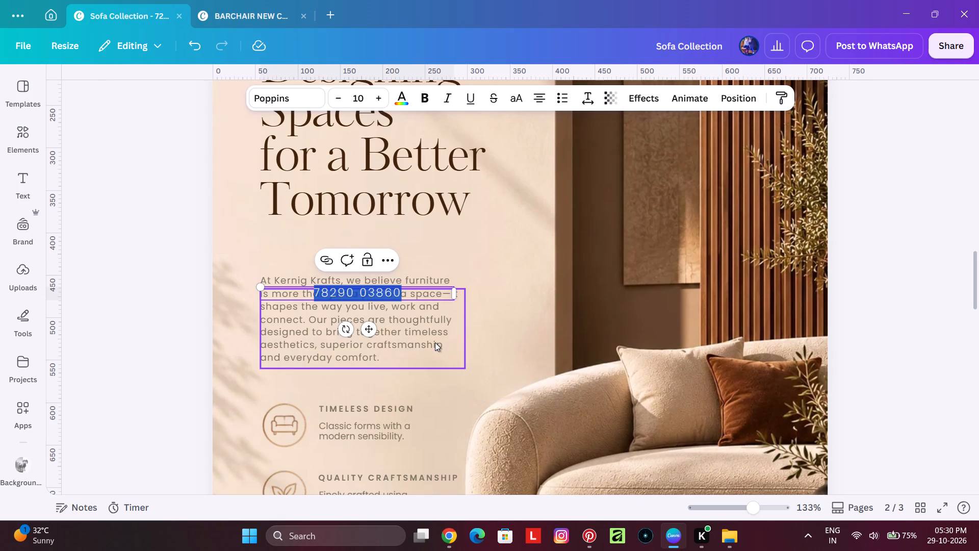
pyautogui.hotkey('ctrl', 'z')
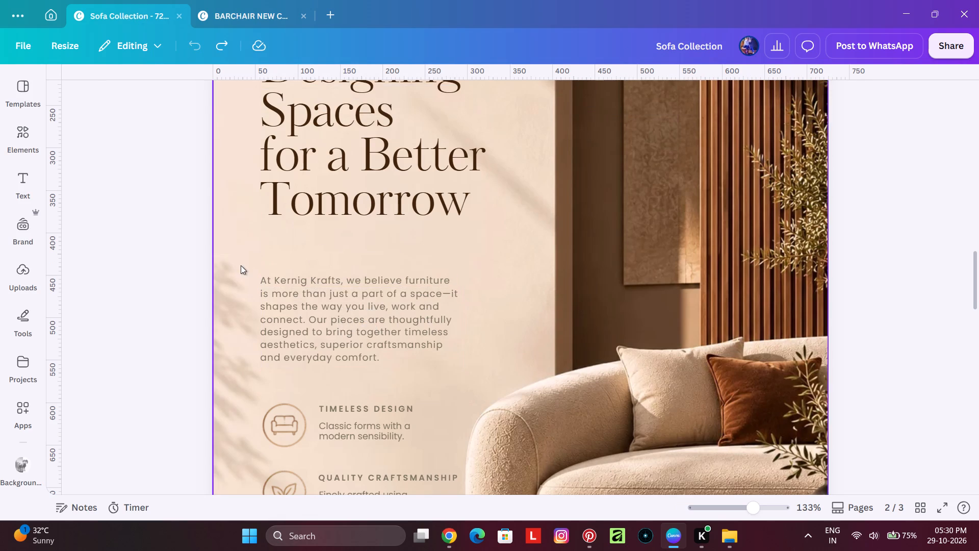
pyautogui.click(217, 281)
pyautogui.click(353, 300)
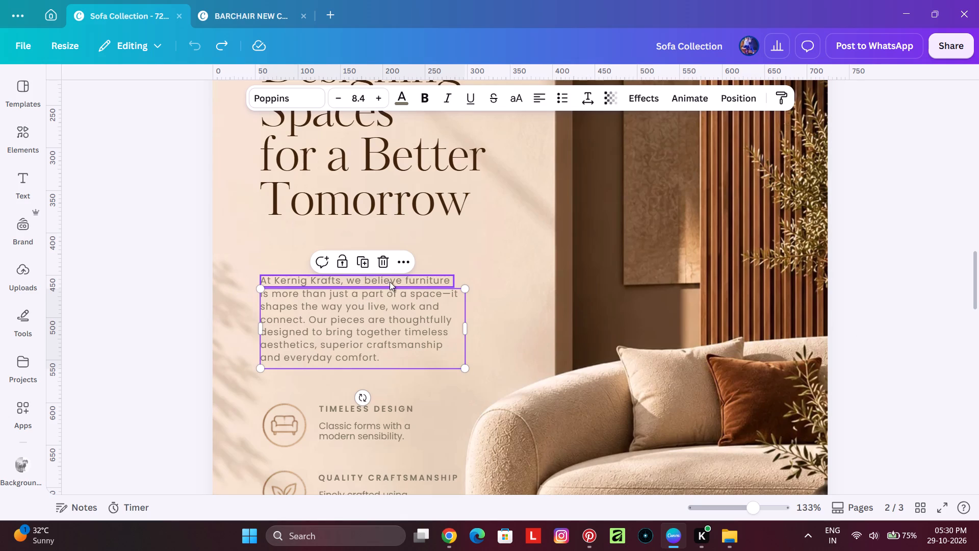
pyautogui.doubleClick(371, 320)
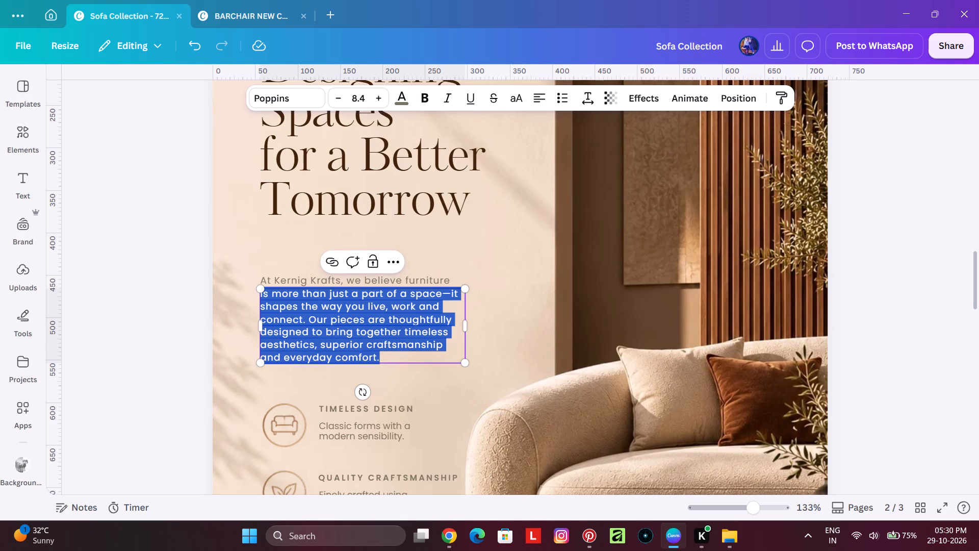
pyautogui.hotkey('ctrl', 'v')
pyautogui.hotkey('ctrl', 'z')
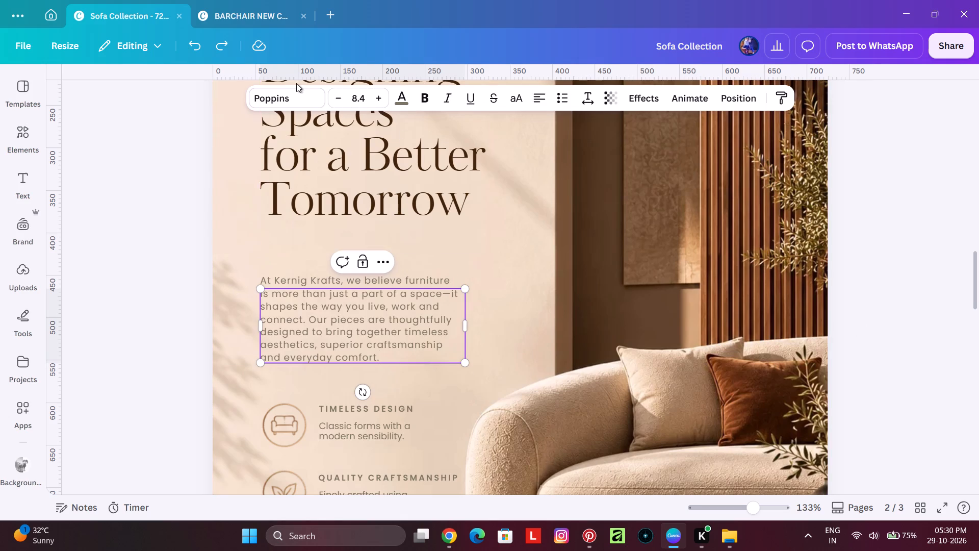
# Unlock page 2 of the BARCHAIR NEW COLLECTION design.
pyautogui.click(271, 25)
pyautogui.doubleClick(591, 382)
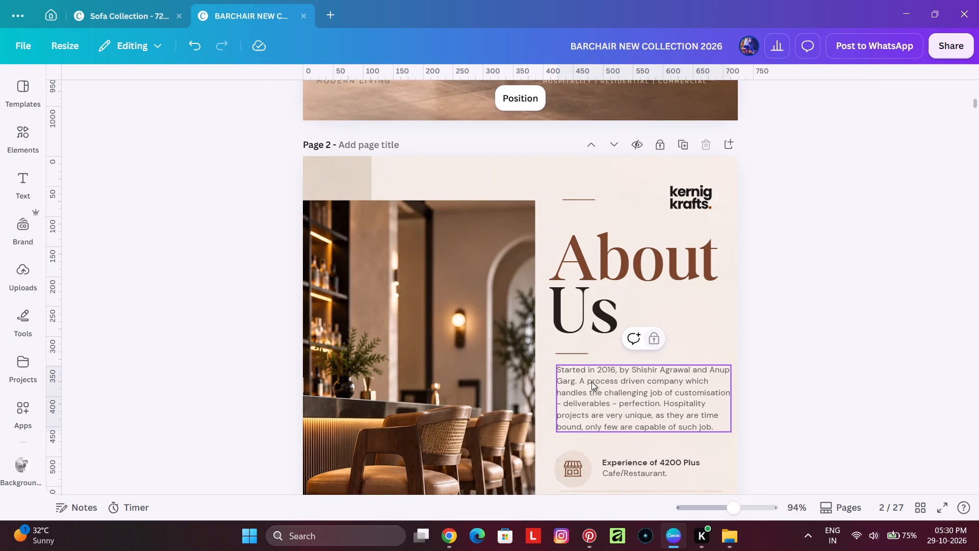
pyautogui.doubleClick(629, 392)
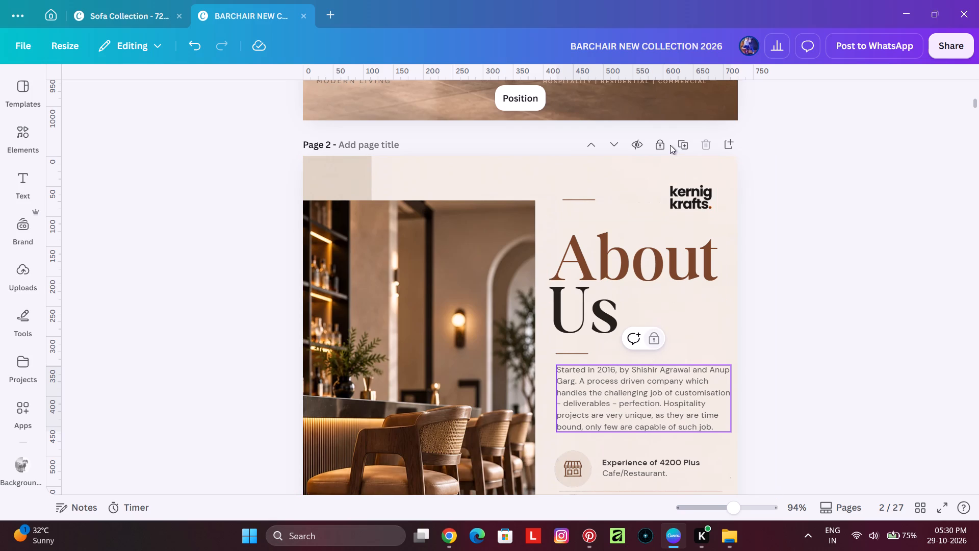
pyautogui.doubleClick(670, 143)
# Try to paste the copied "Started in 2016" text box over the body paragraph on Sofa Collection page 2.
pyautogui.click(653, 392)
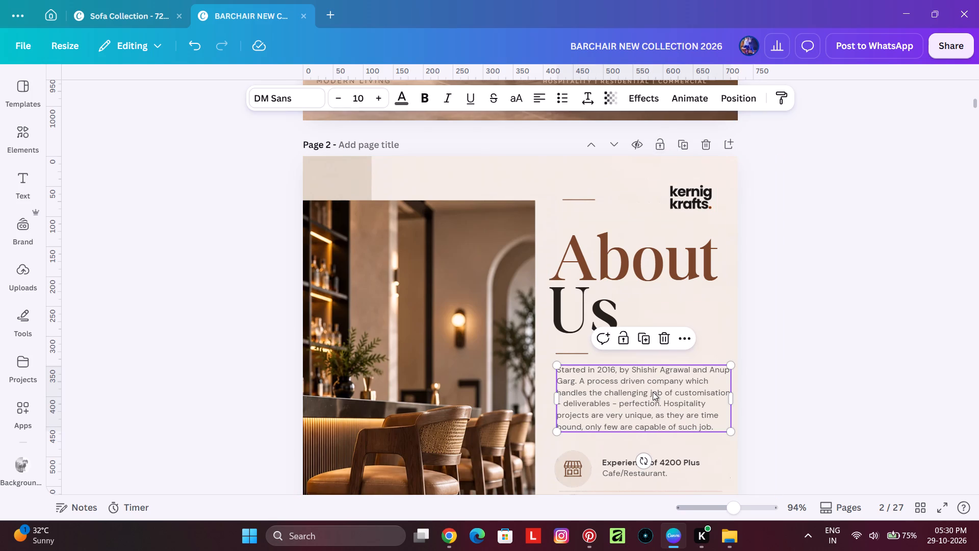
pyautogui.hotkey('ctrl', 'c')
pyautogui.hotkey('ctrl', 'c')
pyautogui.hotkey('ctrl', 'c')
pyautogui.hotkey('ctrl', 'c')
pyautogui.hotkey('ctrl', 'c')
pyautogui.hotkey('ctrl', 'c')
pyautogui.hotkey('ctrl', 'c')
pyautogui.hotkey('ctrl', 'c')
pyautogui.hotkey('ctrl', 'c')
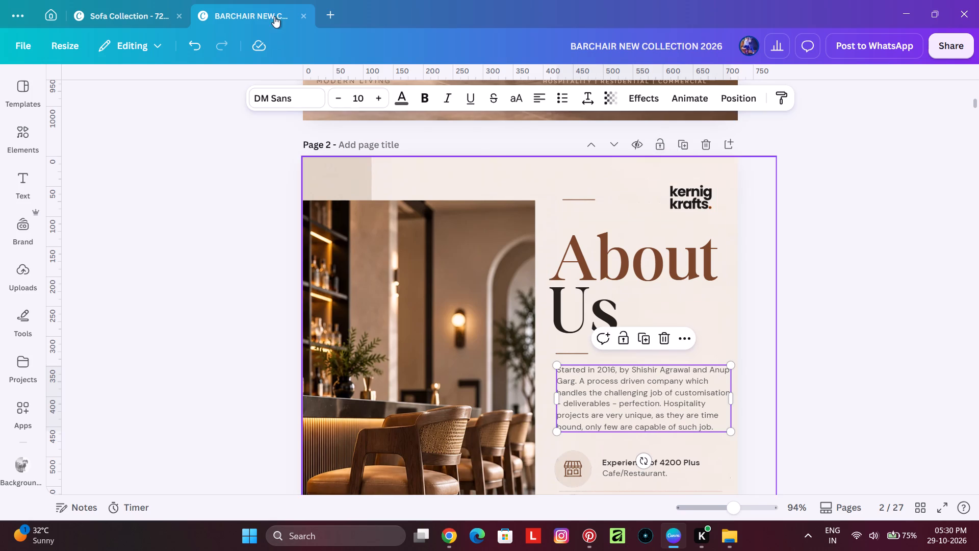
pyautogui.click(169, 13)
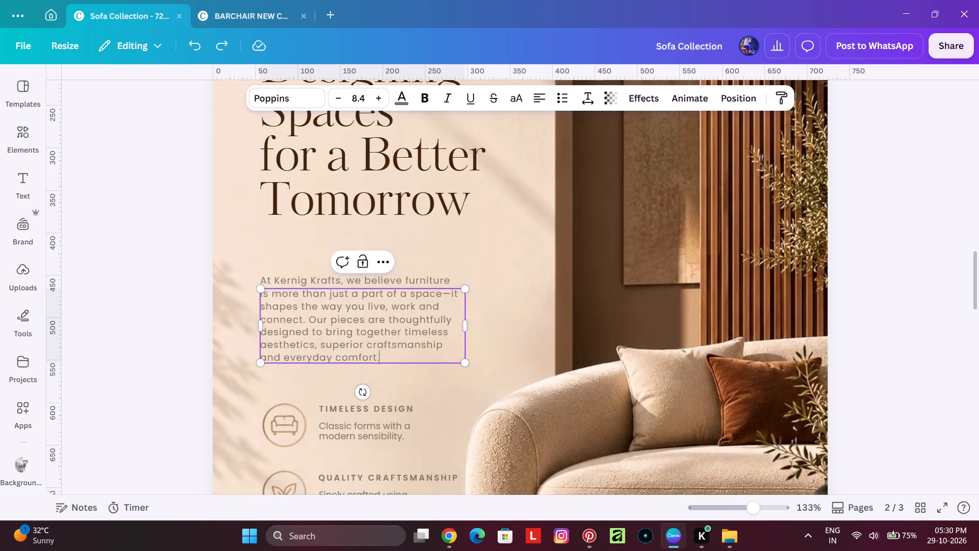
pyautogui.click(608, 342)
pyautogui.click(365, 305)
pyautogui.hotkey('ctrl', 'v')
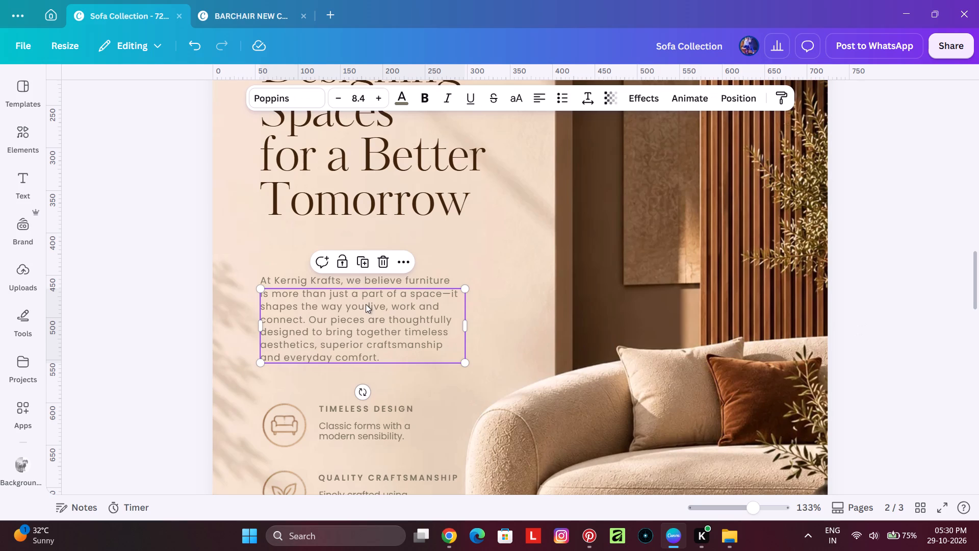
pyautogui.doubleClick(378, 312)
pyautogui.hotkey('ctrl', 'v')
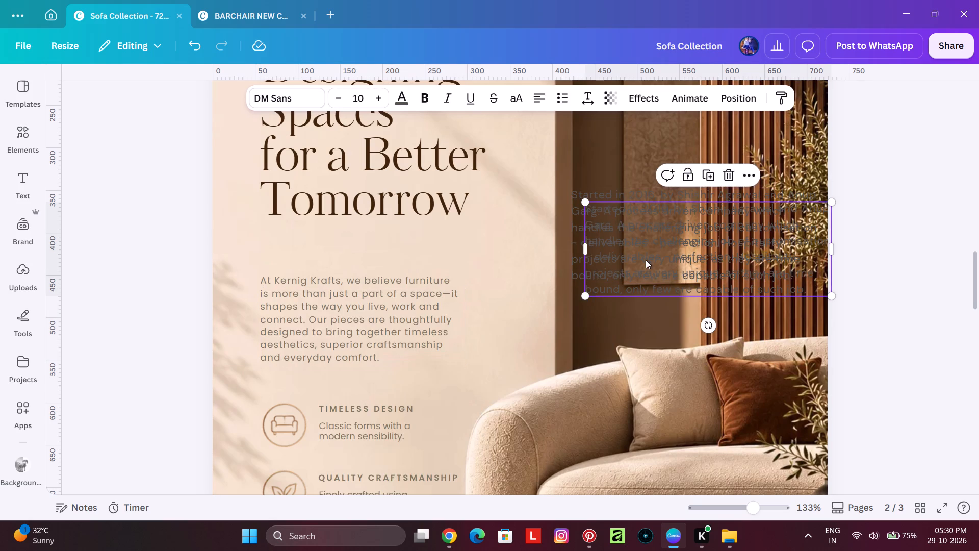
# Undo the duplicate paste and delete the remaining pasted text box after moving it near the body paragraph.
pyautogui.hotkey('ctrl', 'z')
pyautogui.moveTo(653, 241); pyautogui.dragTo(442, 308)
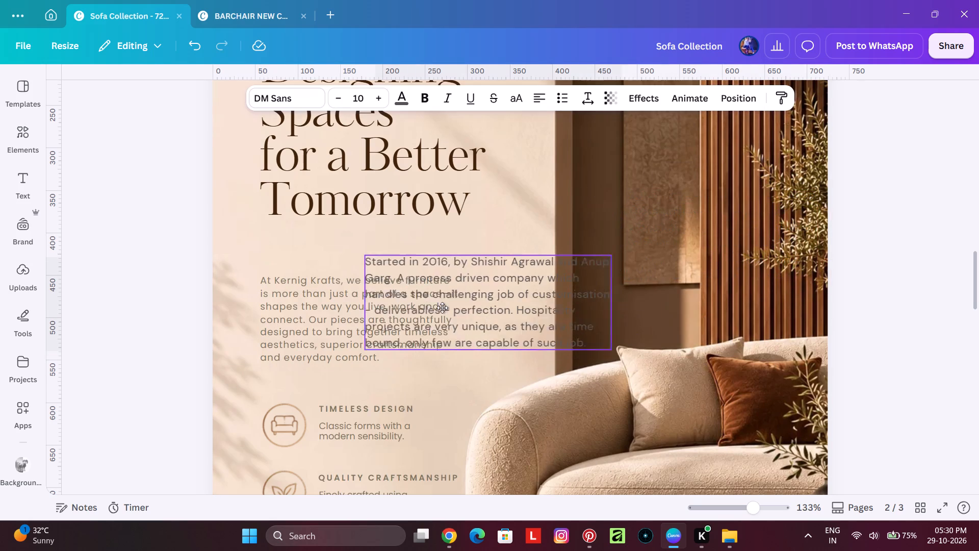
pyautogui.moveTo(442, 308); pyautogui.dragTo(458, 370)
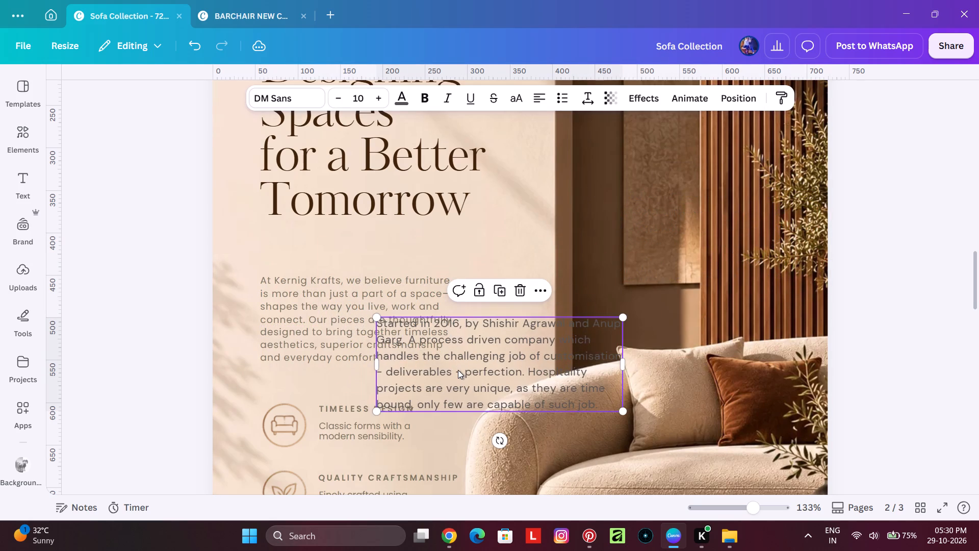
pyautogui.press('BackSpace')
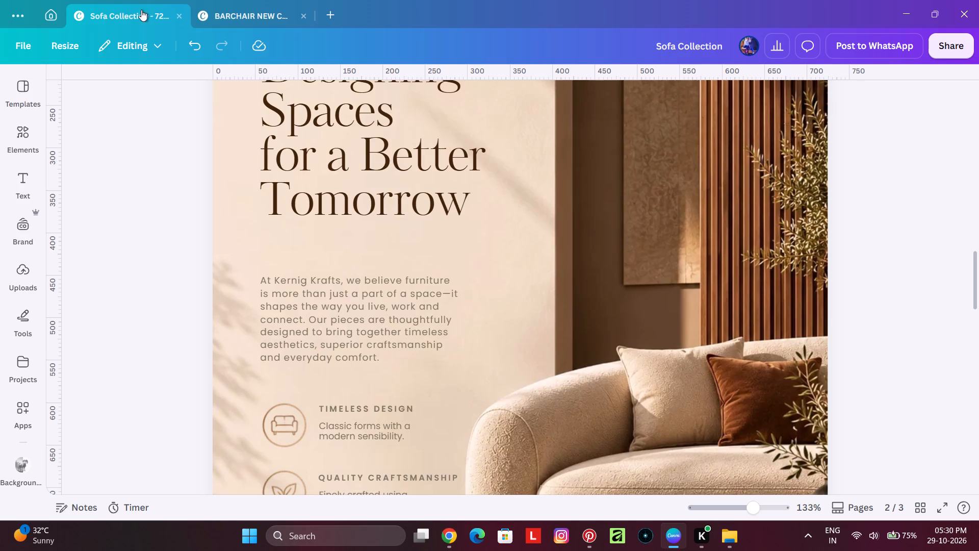
# Replace the body paragraph on Sofa Collection page 2 with the "Started in 2016" paragraph text copied from the BARCHAIR About Us page.
pyautogui.click(284, 5)
pyautogui.doubleClick(671, 390)
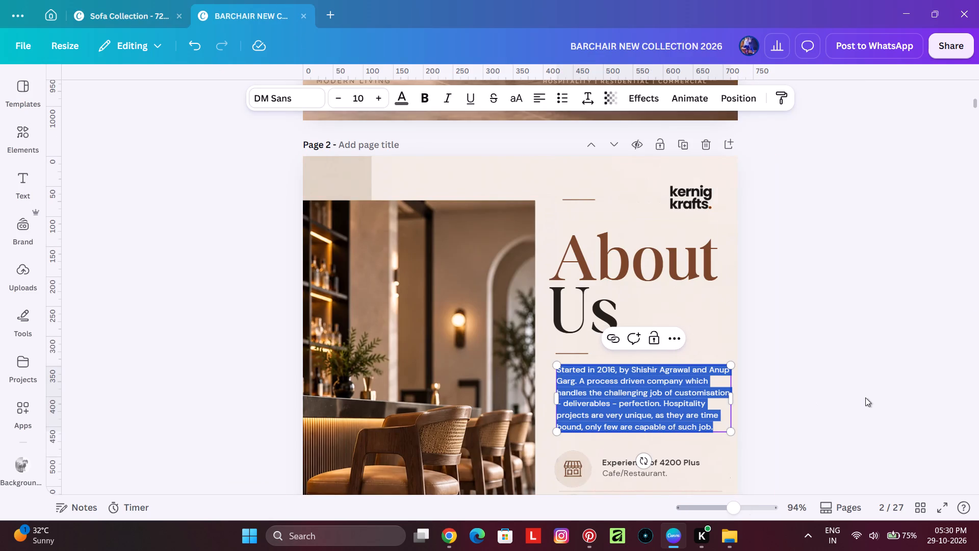
pyautogui.hotkey('ctrl', 'c')
pyautogui.keyDown('ctrl'); pyautogui.moveTo(858, 393); pyautogui.dragTo(849, 393); pyautogui.keyUp('ctrl')
pyautogui.hotkey('ctrl', 'c')
pyautogui.hotkey('ctrl', 'c')
pyautogui.hotkey('ctrl', 'c')
pyautogui.hotkey('ctrl', 'c')
pyautogui.hotkey('ctrl', 'c')
pyautogui.hotkey('ctrl', 'c')
pyautogui.hotkey('ctrl', 'c')
pyautogui.hotkey('ctrl', 'c')
pyautogui.hotkey('ctrl', 'c')
pyautogui.hotkey('ctrl', 'c')
pyautogui.click(126, 9)
pyautogui.doubleClick(376, 299)
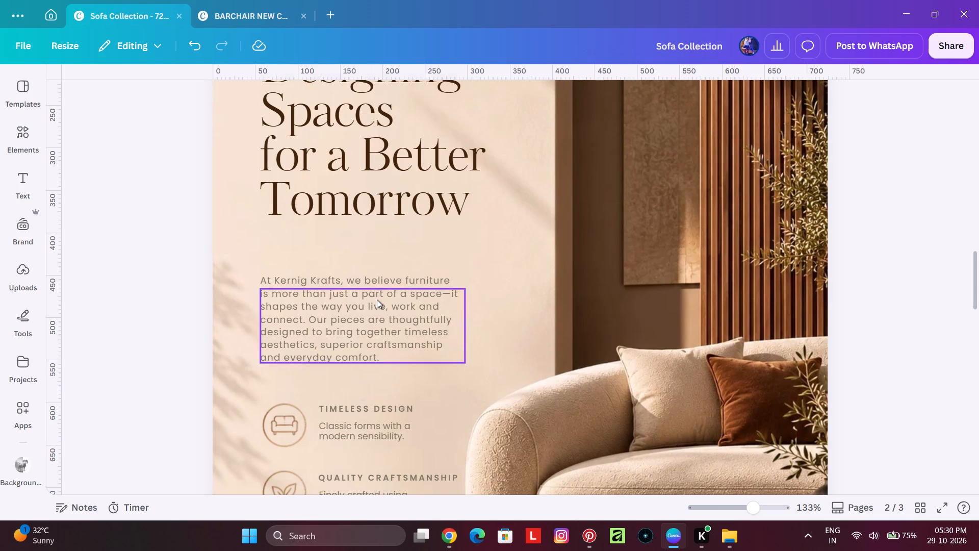
pyautogui.hotkey('ctrl', 'v')
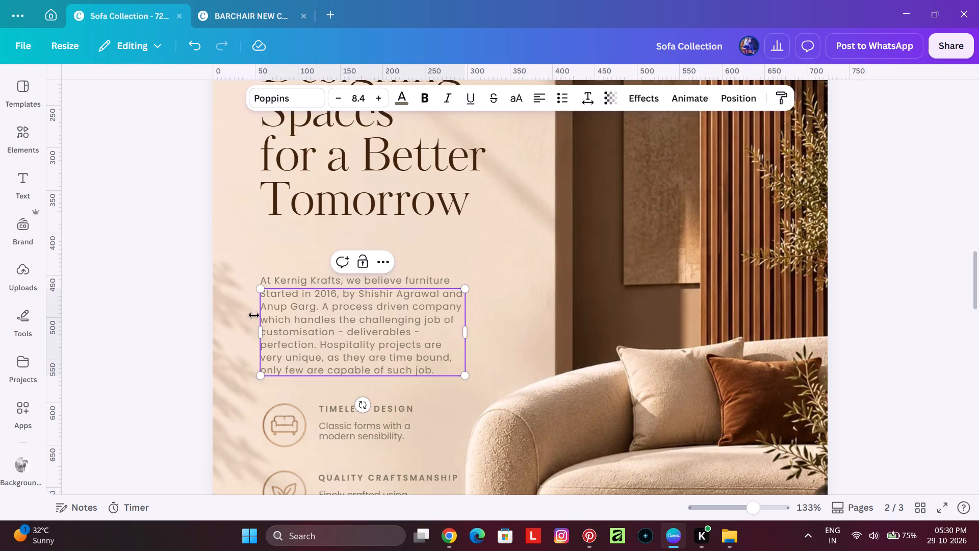
# Delete the leftover line "At Kernig Krafts, we believe furniture" above the new paragraph.
pyautogui.click(289, 280)
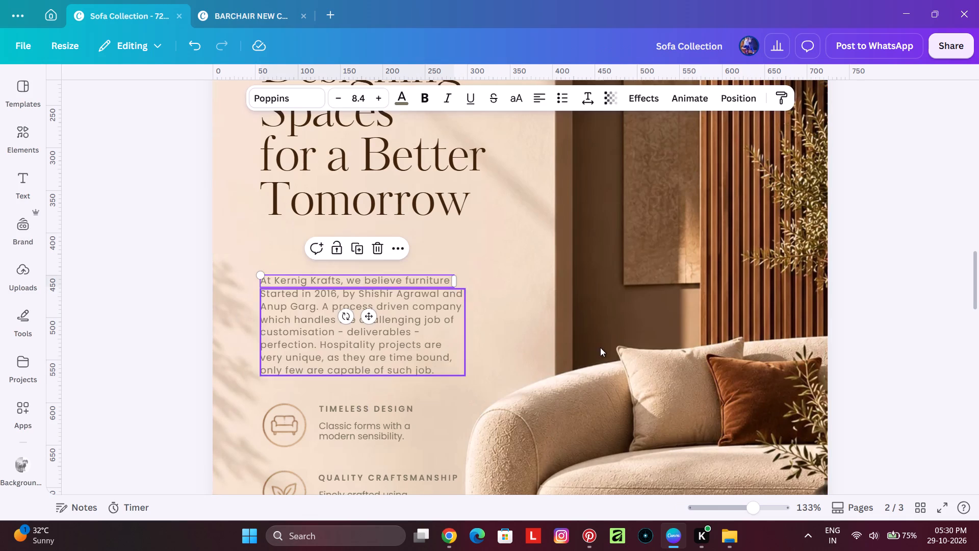
pyautogui.click(168, 274)
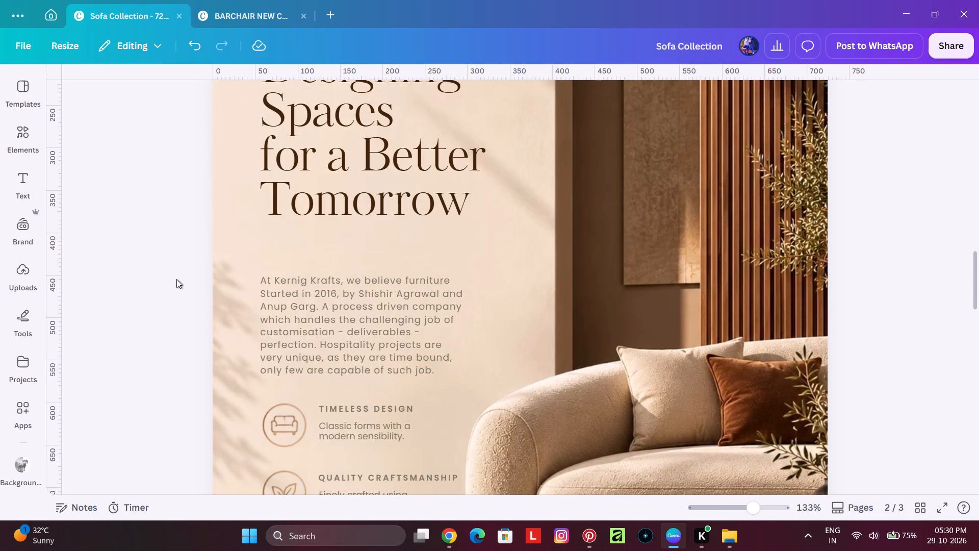
pyautogui.click(377, 278)
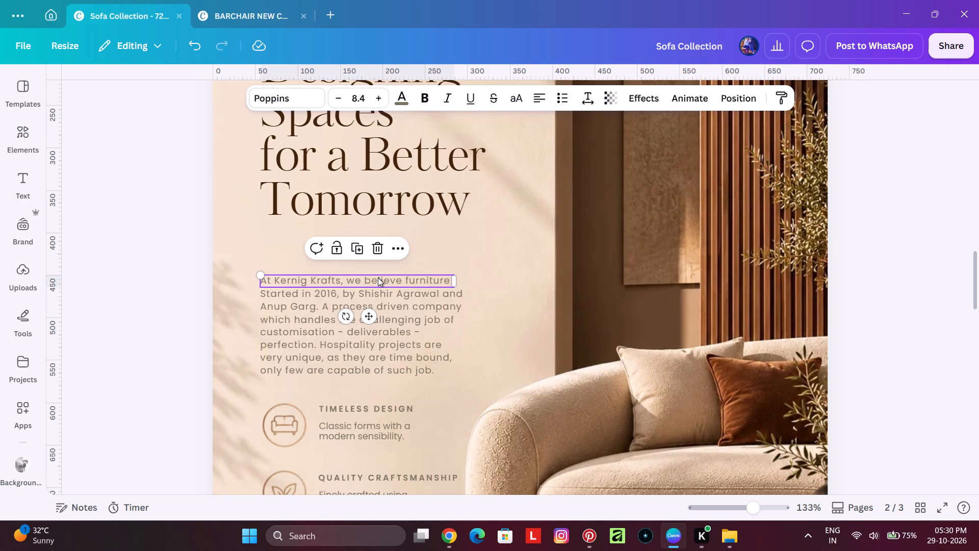
pyautogui.press('BackSpace')
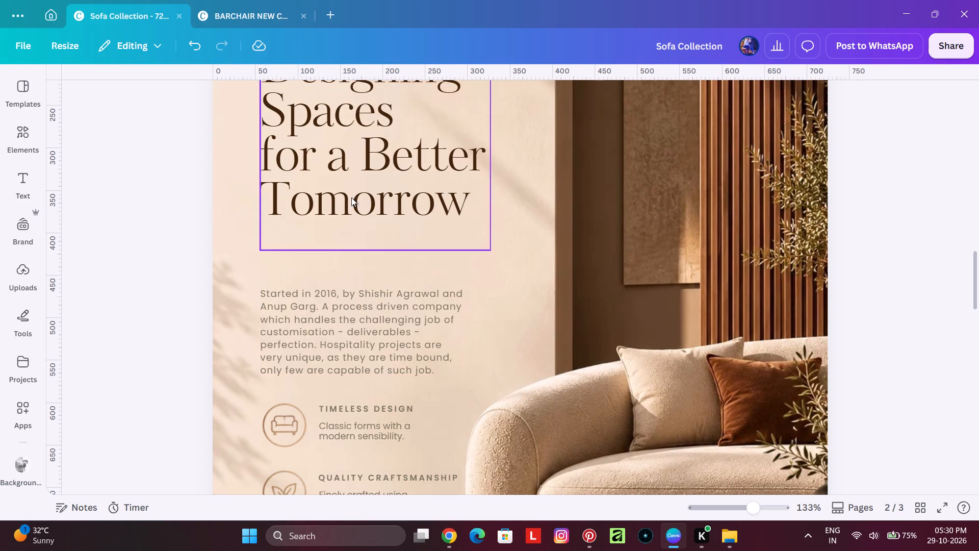
# Check the BARCHAIR About Us page, then nudge Sofa Collection page 2's "Designing Spaces for a Better Tomorrow" block slightly left and down.
pyautogui.click(238, 17)
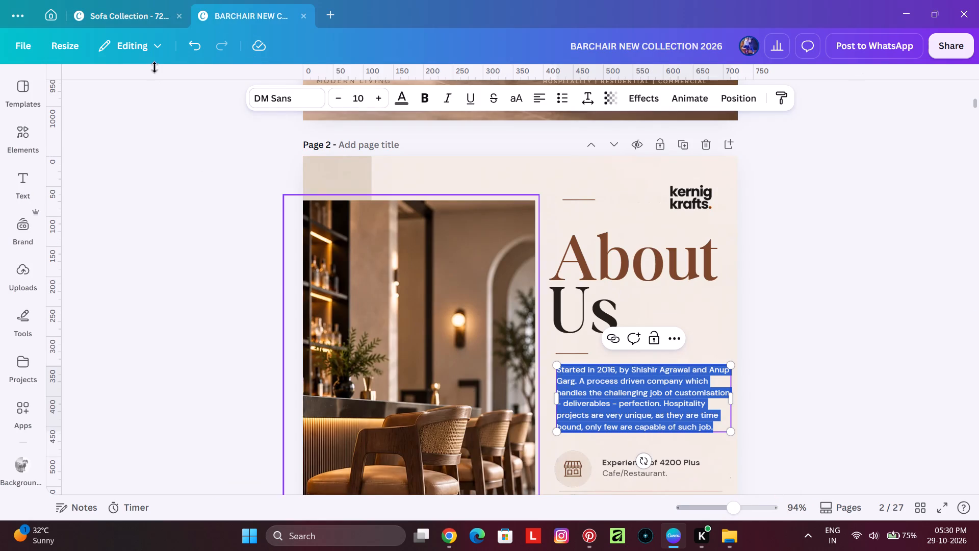
pyautogui.click(130, 5)
pyautogui.scroll(4, 321, 292)
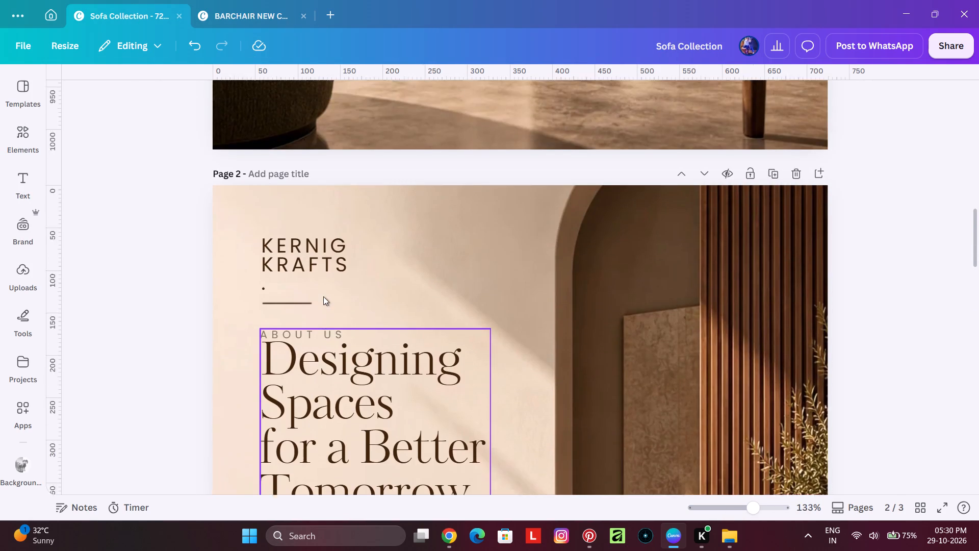
pyautogui.scroll(-2, 322, 287)
pyautogui.moveTo(363, 205); pyautogui.dragTo(354, 218)
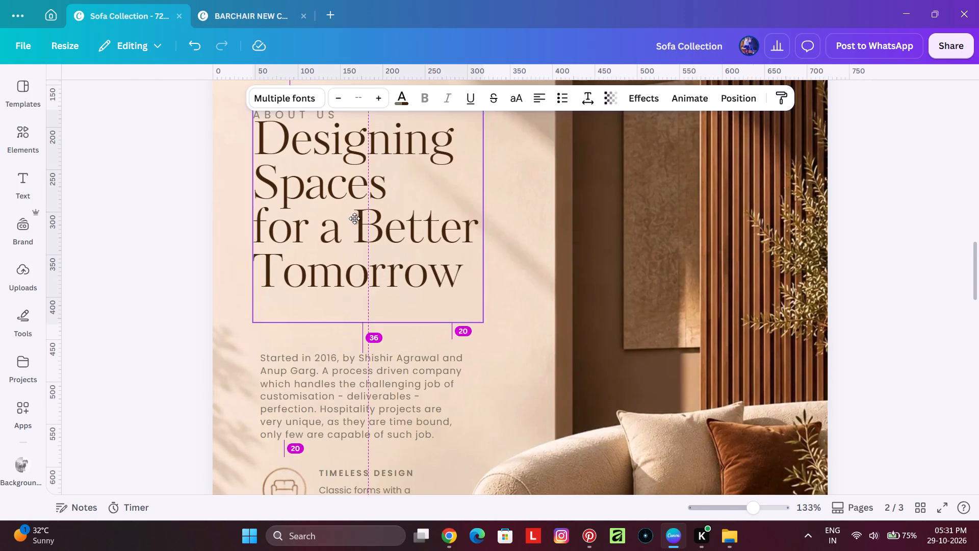
pyautogui.moveTo(354, 218); pyautogui.dragTo(355, 223)
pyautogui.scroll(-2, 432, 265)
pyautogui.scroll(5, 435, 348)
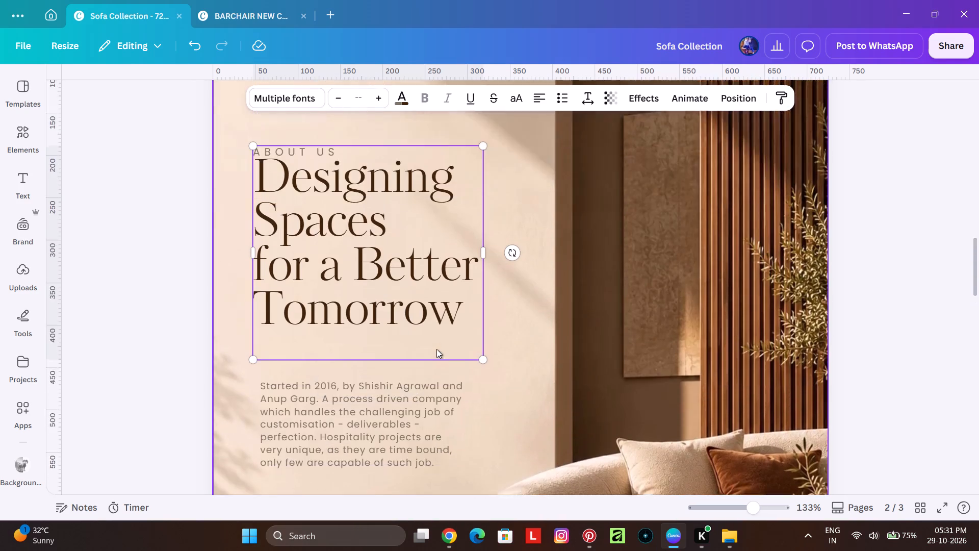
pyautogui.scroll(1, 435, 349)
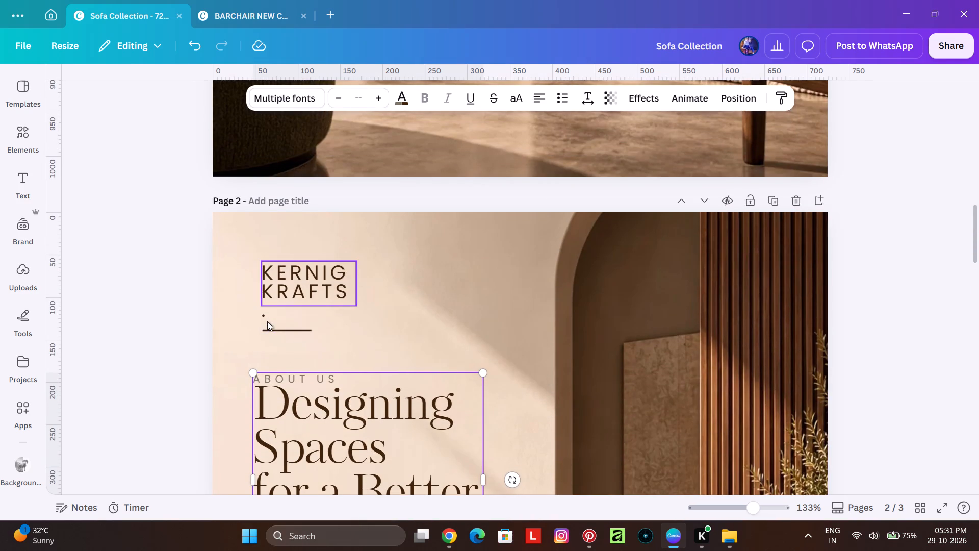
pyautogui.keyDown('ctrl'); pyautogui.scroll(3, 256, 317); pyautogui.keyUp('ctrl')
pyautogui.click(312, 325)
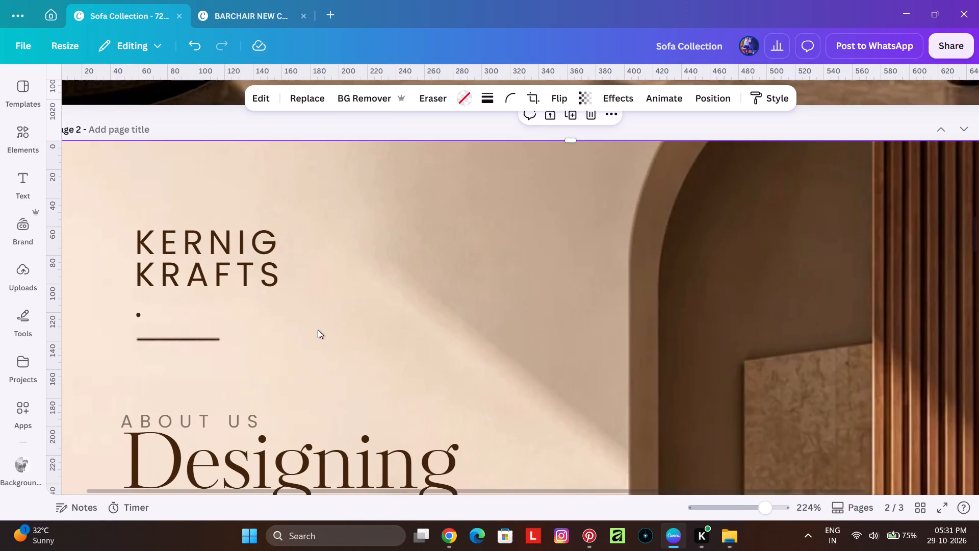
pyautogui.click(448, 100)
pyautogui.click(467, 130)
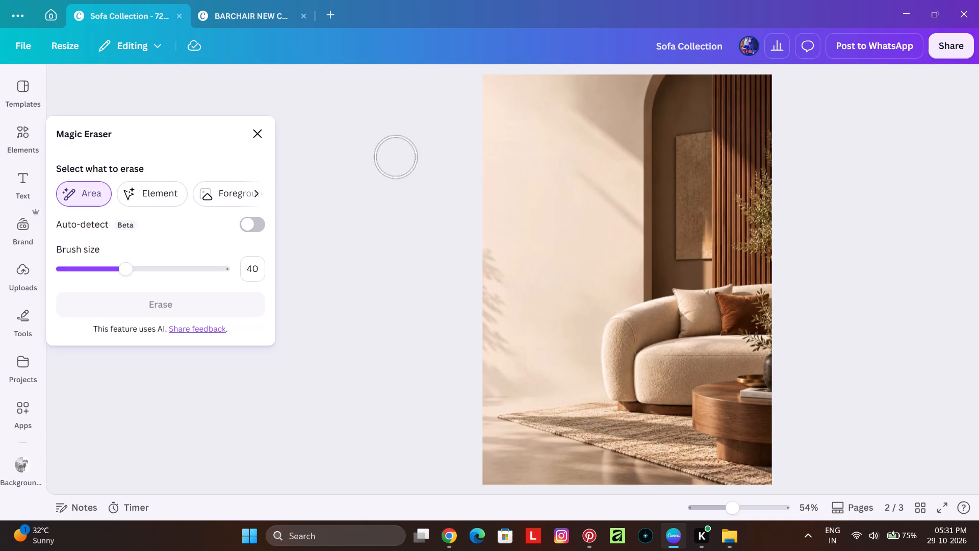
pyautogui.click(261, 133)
# Delete the stray dot on the line below the KERNIG KRAFTS text on page 2.
pyautogui.click(200, 261)
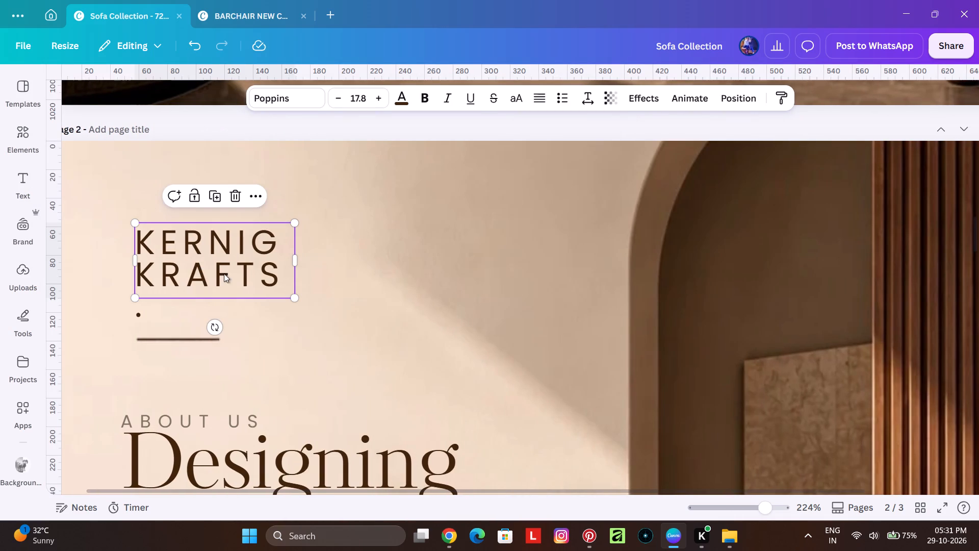
pyautogui.doubleClick(139, 315)
pyautogui.click(170, 322)
pyautogui.click(176, 313)
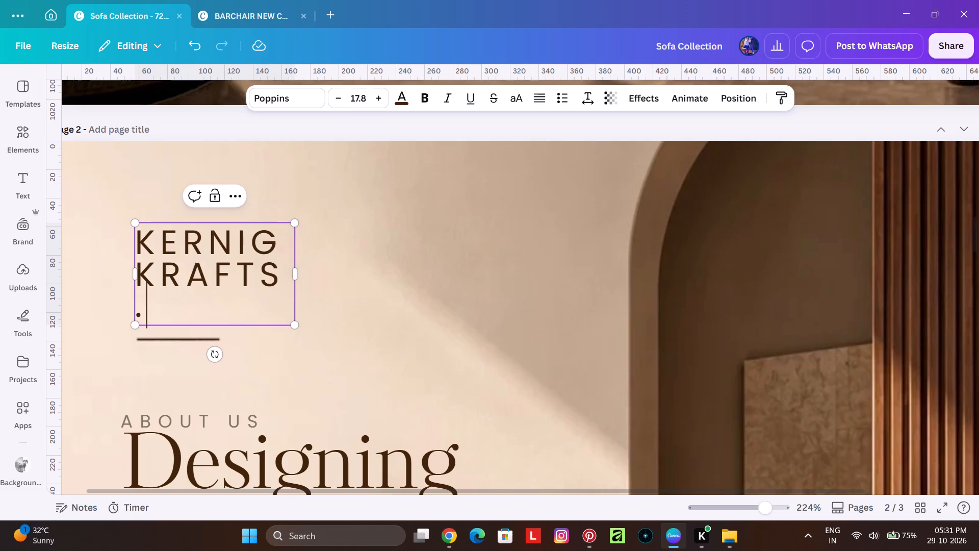
pyautogui.press('BackSpace')
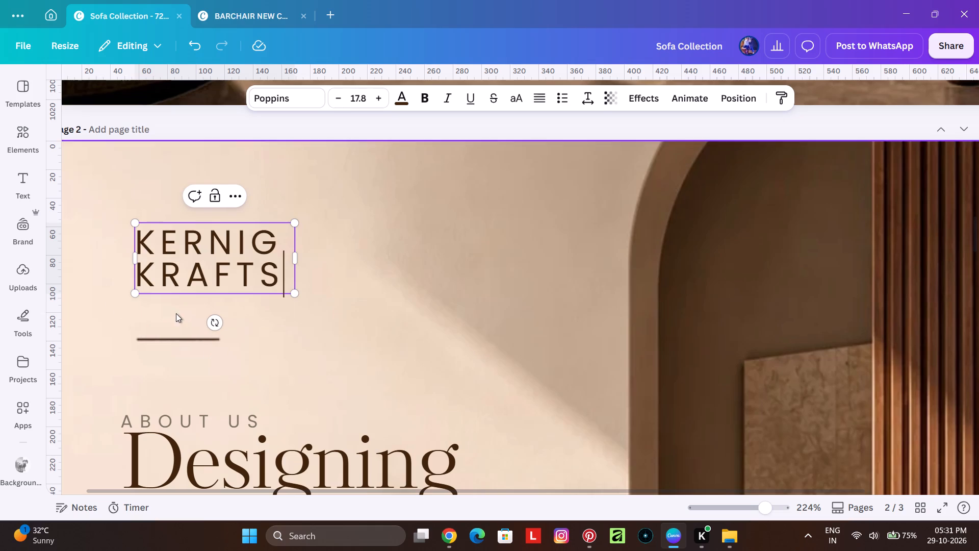
pyautogui.click(433, 252)
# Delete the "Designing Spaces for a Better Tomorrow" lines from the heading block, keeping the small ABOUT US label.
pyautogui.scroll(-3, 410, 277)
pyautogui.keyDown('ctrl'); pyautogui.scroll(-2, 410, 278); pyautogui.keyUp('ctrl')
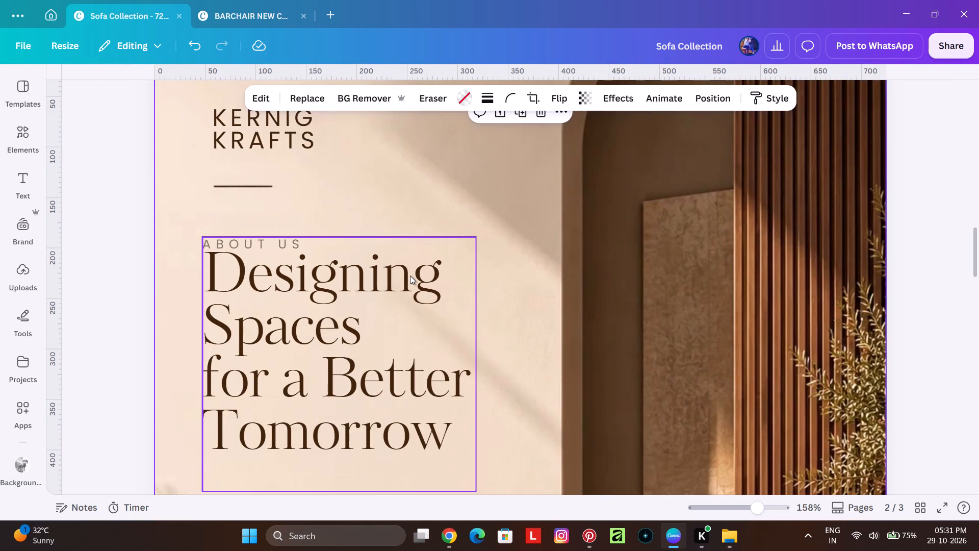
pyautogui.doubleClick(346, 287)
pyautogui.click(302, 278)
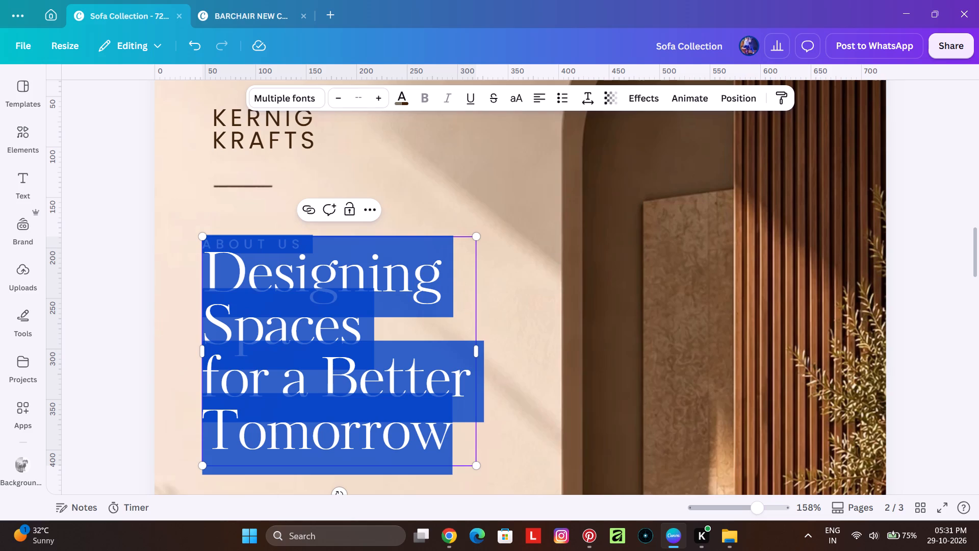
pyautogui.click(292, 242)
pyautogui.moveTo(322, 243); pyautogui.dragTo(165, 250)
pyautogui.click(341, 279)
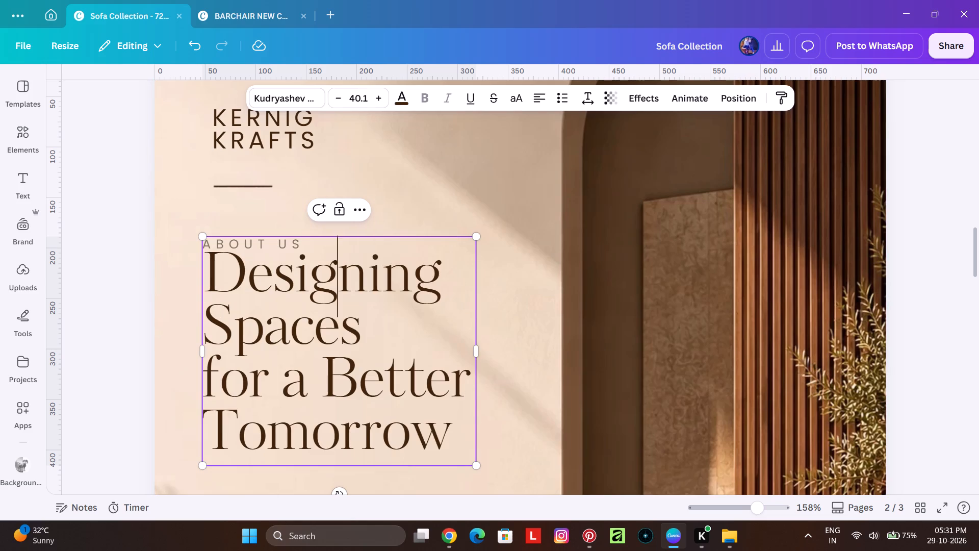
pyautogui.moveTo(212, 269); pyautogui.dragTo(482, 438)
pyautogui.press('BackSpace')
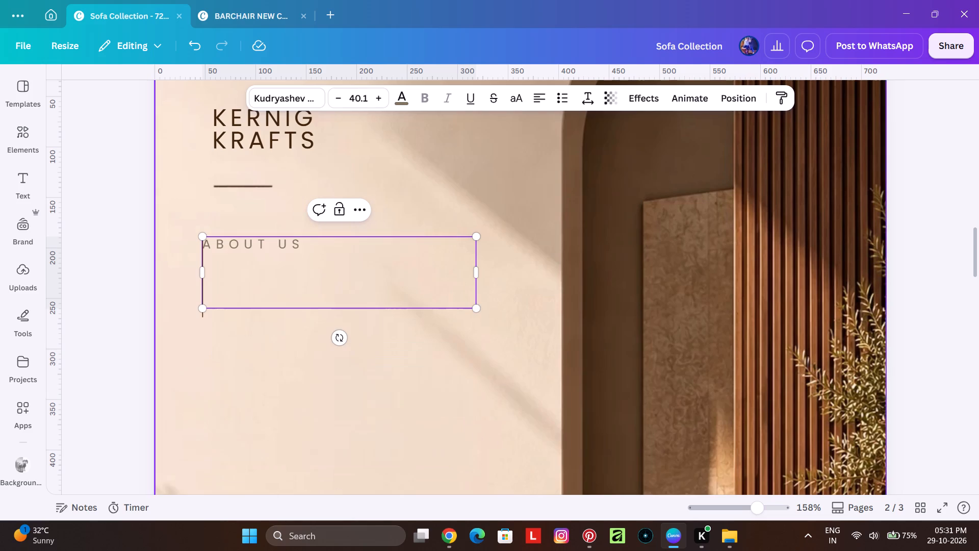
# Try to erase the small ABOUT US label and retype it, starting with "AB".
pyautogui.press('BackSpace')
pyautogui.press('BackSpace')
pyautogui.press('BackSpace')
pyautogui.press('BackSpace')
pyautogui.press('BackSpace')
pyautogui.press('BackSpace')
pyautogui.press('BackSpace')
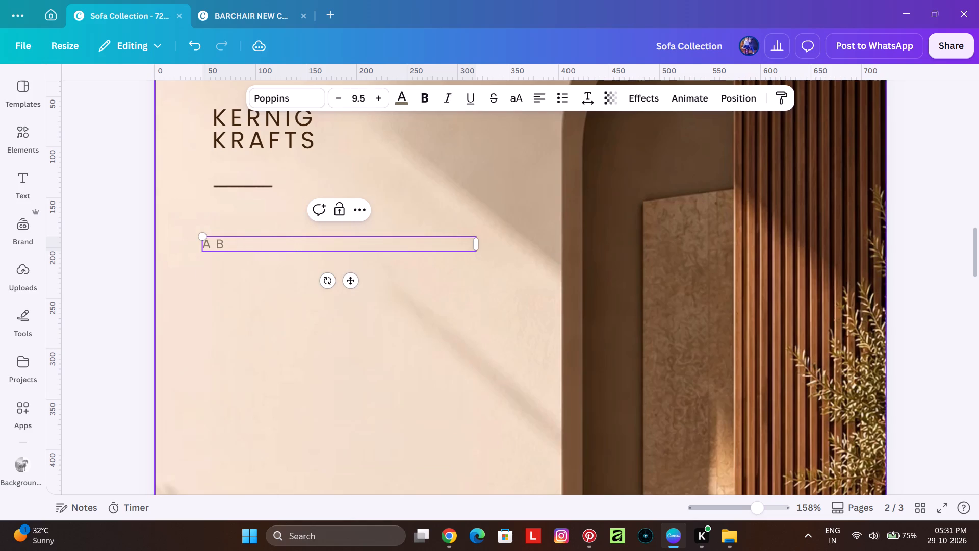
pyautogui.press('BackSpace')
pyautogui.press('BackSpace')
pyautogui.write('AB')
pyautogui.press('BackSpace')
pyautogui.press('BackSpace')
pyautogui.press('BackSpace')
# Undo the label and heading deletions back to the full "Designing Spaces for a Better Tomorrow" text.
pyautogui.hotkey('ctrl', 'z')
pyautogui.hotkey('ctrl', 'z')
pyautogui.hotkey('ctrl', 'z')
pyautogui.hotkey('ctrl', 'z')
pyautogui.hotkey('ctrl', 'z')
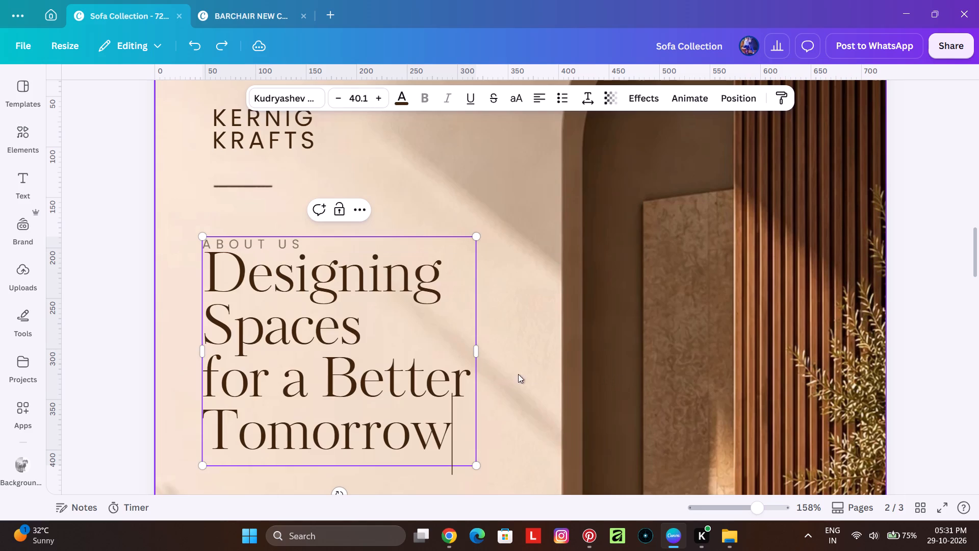
# Replace the "Designing Spaces for a Better Tomorrow" heading text with "About Us".
pyautogui.doubleClick(374, 346)
pyautogui.moveTo(216, 282); pyautogui.dragTo(368, 348)
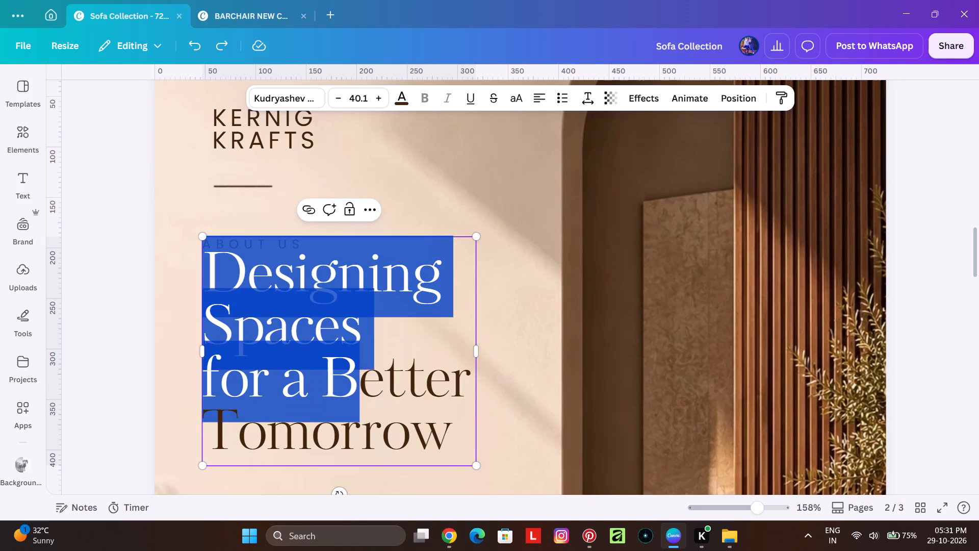
pyautogui.moveTo(368, 348); pyautogui.dragTo(478, 429)
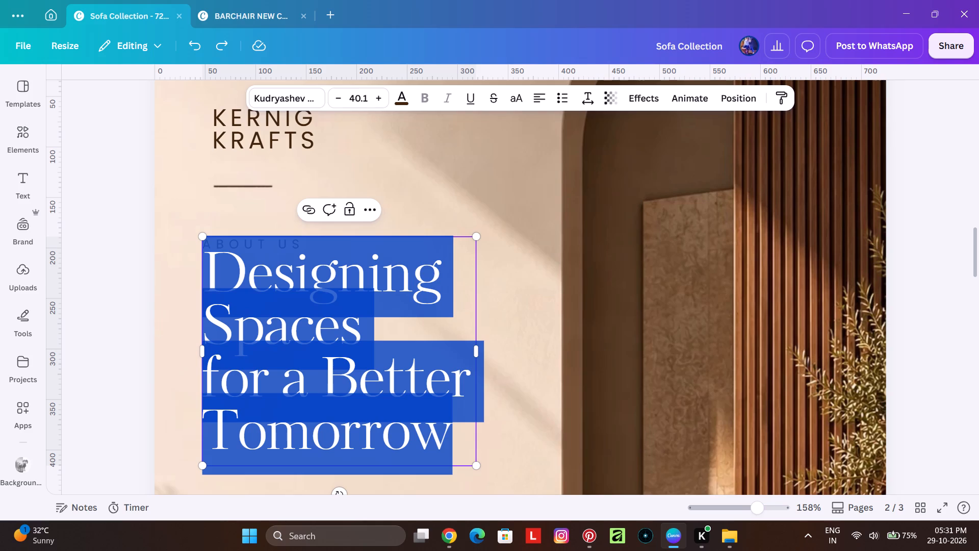
pyautogui.press('BackSpace')
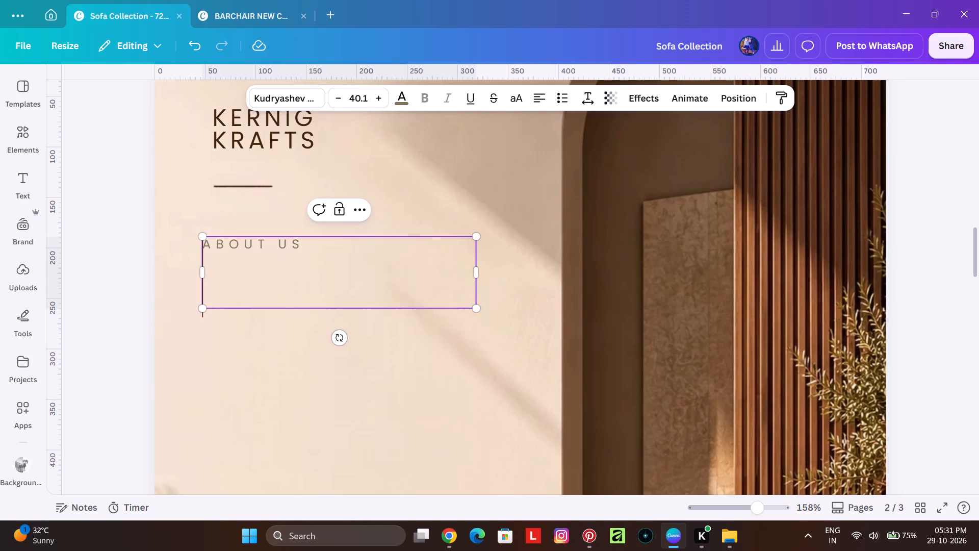
pyautogui.hotkey('shift', 'a')
pyautogui.write('bout')
pyautogui.press('space')
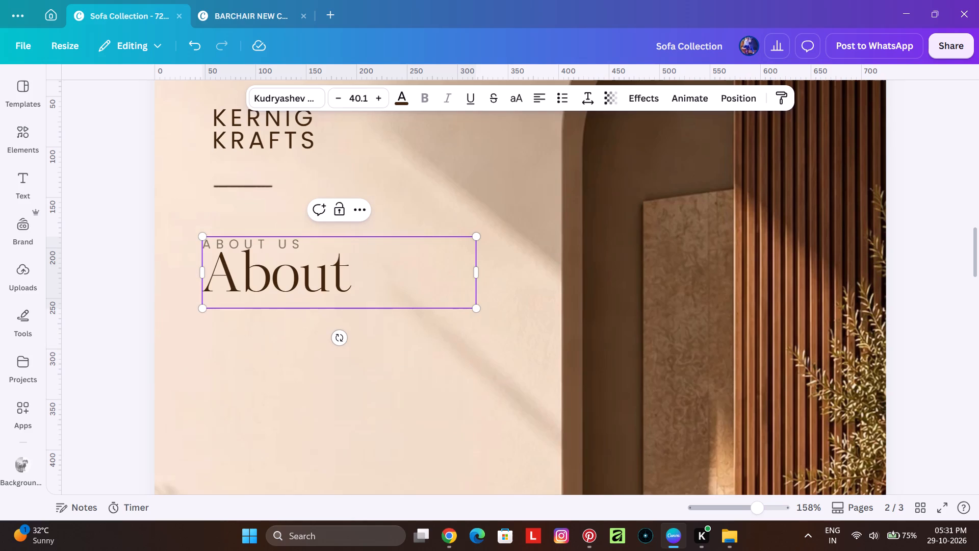
pyautogui.write('Us')
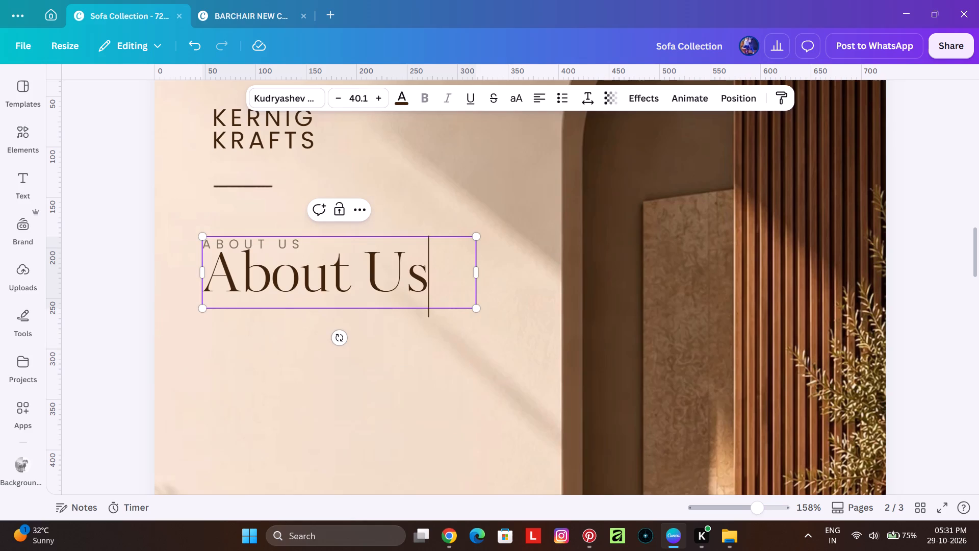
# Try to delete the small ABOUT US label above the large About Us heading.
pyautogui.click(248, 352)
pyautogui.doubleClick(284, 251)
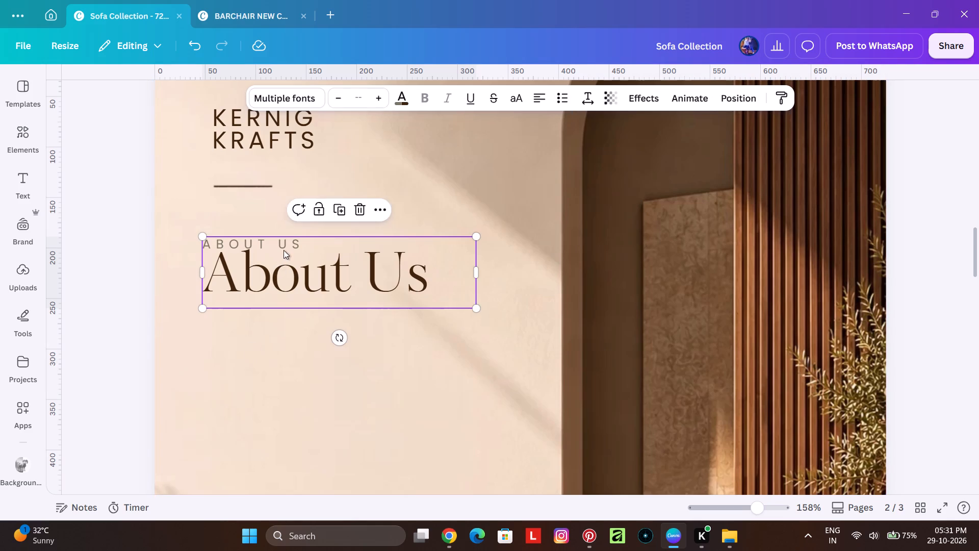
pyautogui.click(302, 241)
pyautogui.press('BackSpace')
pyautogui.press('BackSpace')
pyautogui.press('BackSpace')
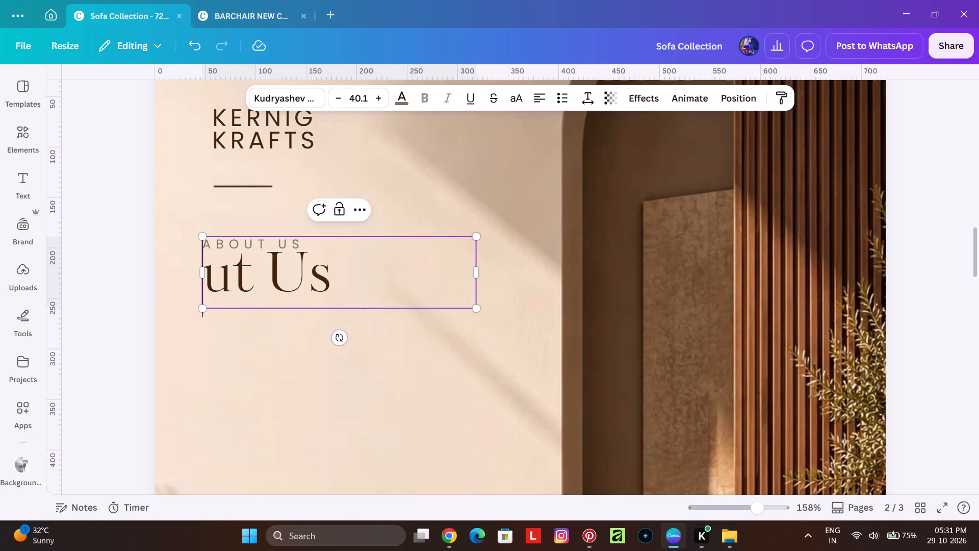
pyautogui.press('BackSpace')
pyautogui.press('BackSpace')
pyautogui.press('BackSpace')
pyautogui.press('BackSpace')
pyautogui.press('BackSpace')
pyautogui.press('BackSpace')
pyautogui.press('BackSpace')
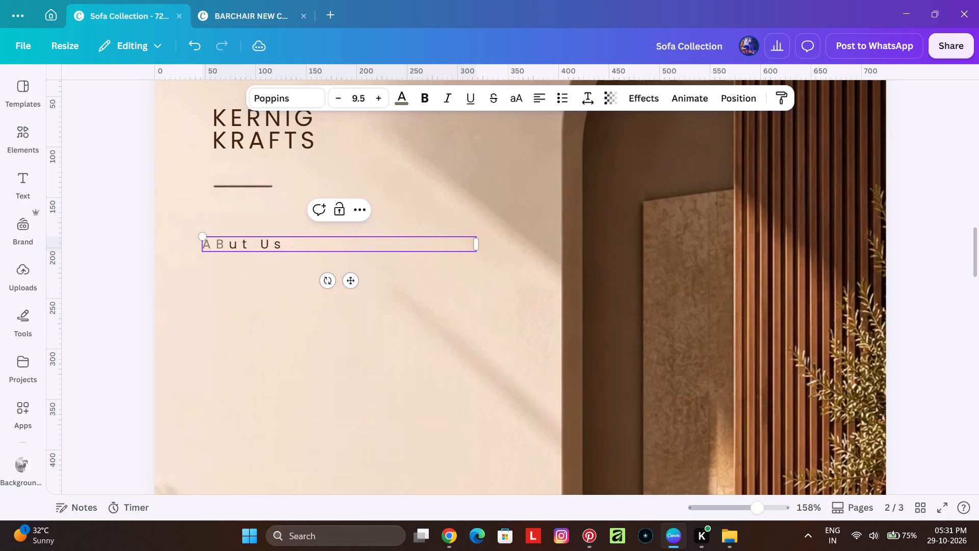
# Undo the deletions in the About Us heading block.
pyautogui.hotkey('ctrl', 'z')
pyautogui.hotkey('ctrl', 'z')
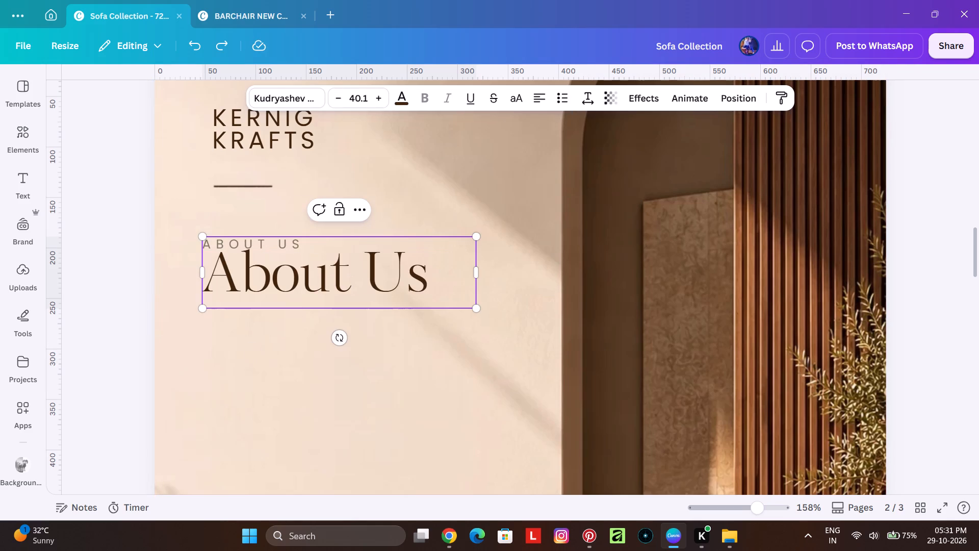
# Check which font the large About Us heading uses.
pyautogui.click(290, 95)
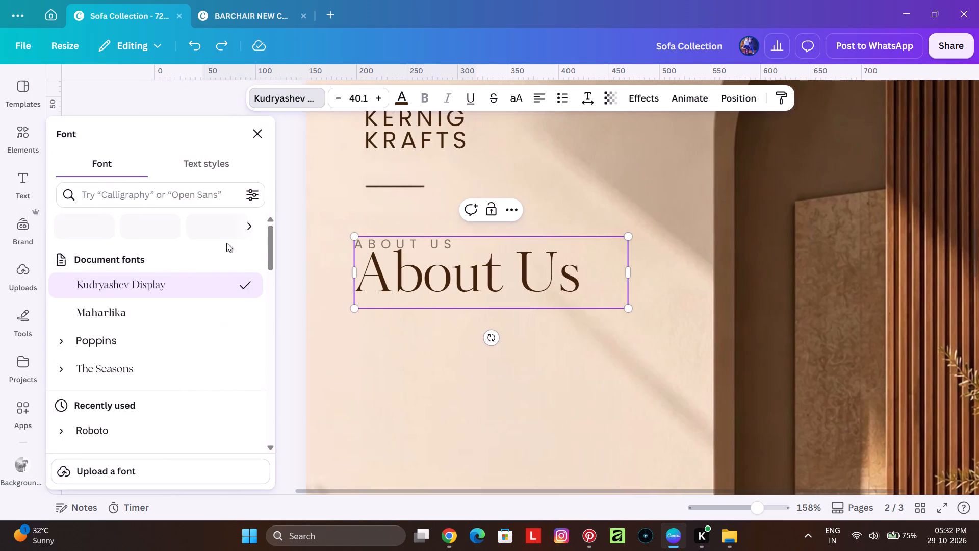
pyautogui.click(247, 287)
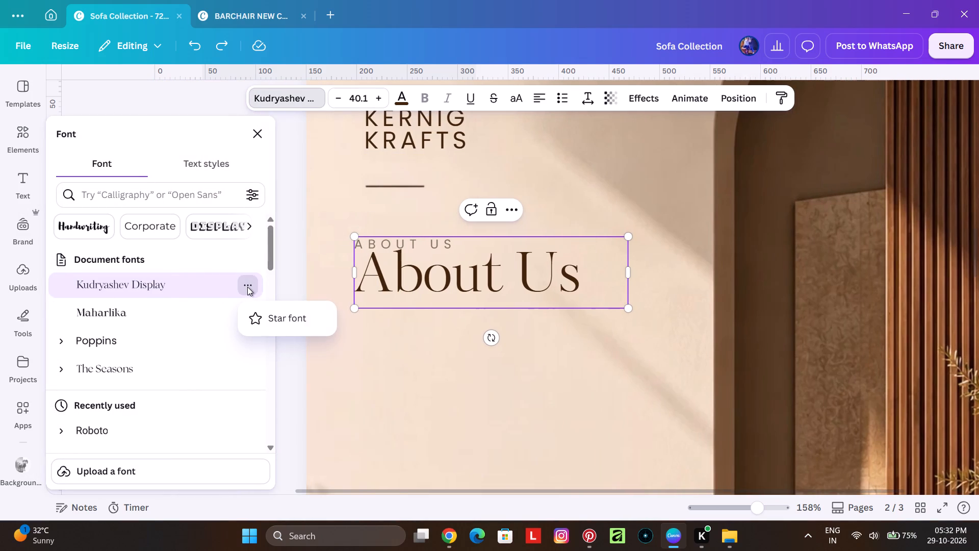
pyautogui.click(385, 349)
# Clear both the large About Us heading and the small ABOUT US label from the text block.
pyautogui.moveTo(451, 244); pyautogui.dragTo(321, 240)
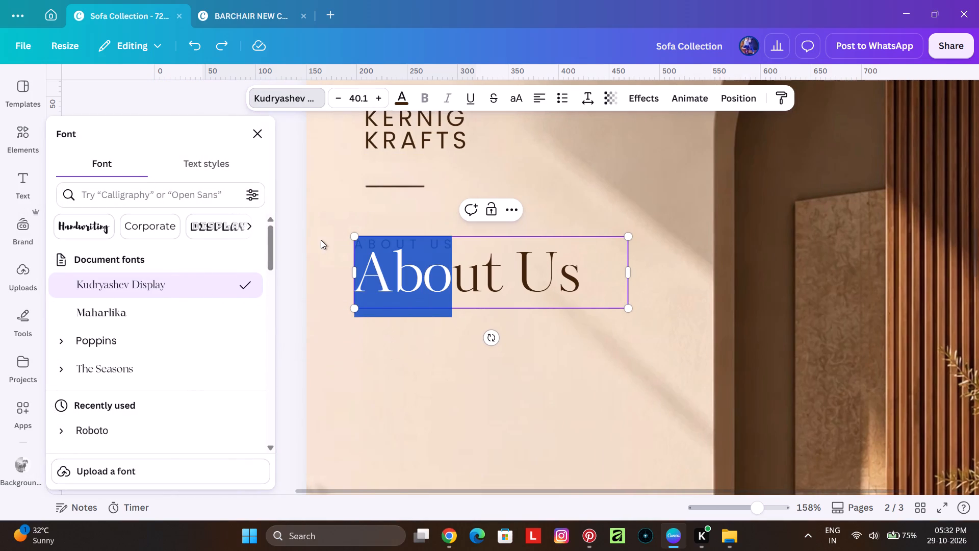
pyautogui.moveTo(321, 240); pyautogui.dragTo(320, 240)
pyautogui.moveTo(609, 283); pyautogui.dragTo(338, 250)
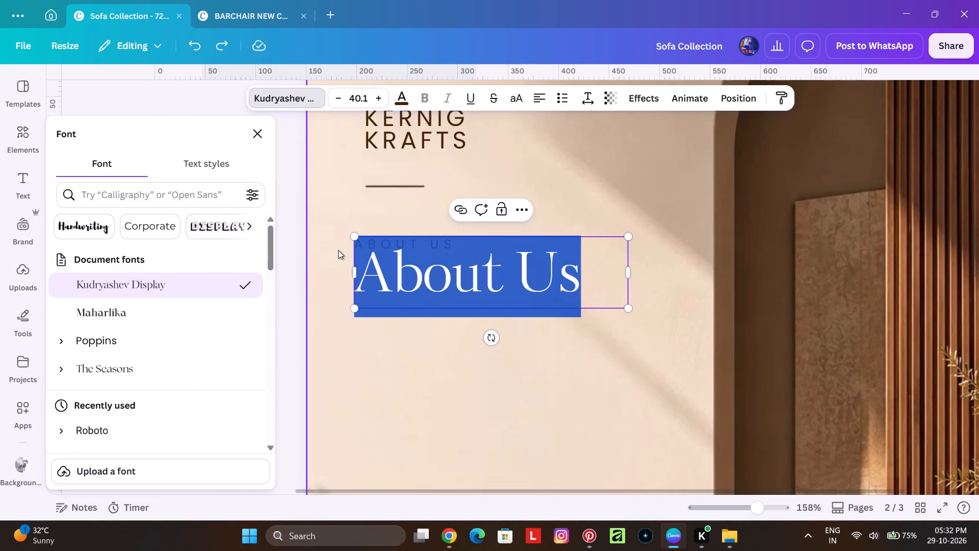
pyautogui.press('BackSpace')
pyautogui.press('BackSpace')
pyautogui.press('BackSpace')
pyautogui.press('BackSpace')
pyautogui.press('BackSpace')
pyautogui.press('BackSpace')
pyautogui.press('BackSpace')
pyautogui.press('BackSpace')
pyautogui.press('BackSpace')
pyautogui.press('BackSpace')
pyautogui.press('BackSpace')
pyautogui.press('BackSpace')
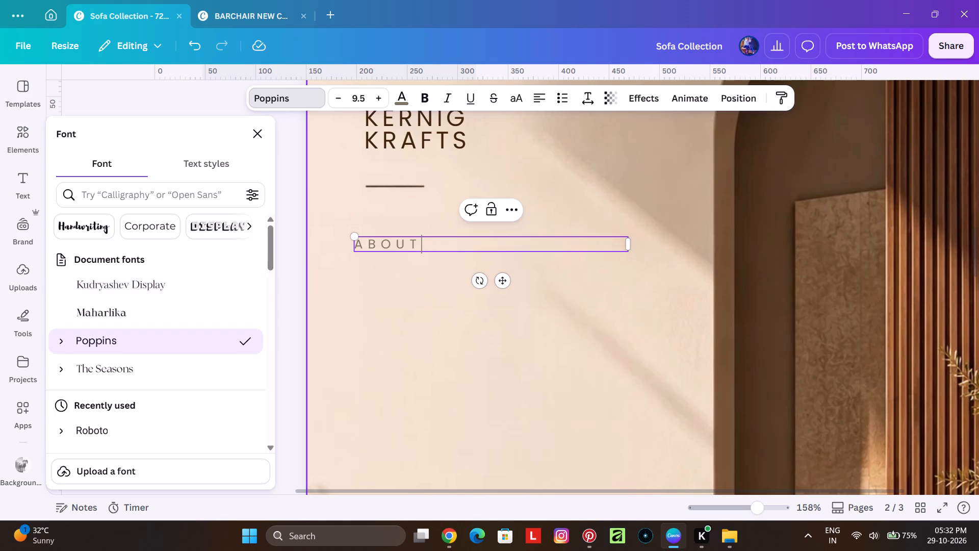
pyautogui.press('BackSpace')
# Enter "About Us" in title case as the only text in the emptied heading block.
pyautogui.hotkey('shift', 'a')
pyautogui.write('BO')
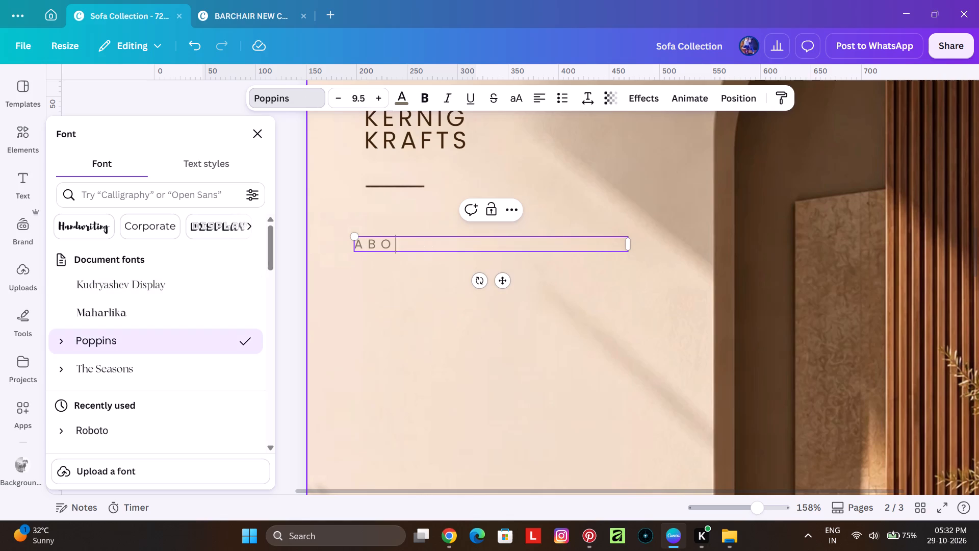
pyautogui.press('BackSpace')
pyautogui.press('BackSpace')
pyautogui.write('bout')
pyautogui.press('space')
pyautogui.write('Us')
# Set the new About Us text's font to Kudryashev Display.
pyautogui.click(181, 300)
pyautogui.click(190, 291)
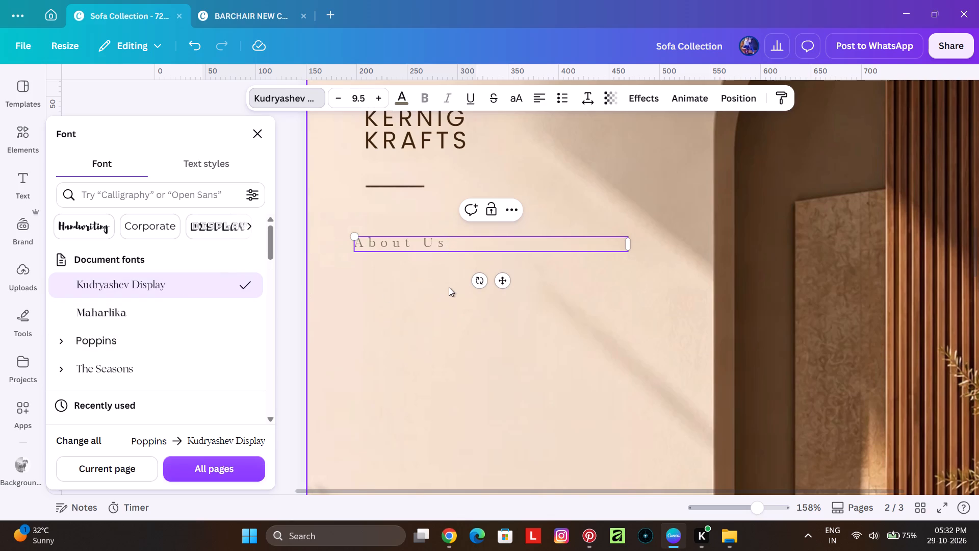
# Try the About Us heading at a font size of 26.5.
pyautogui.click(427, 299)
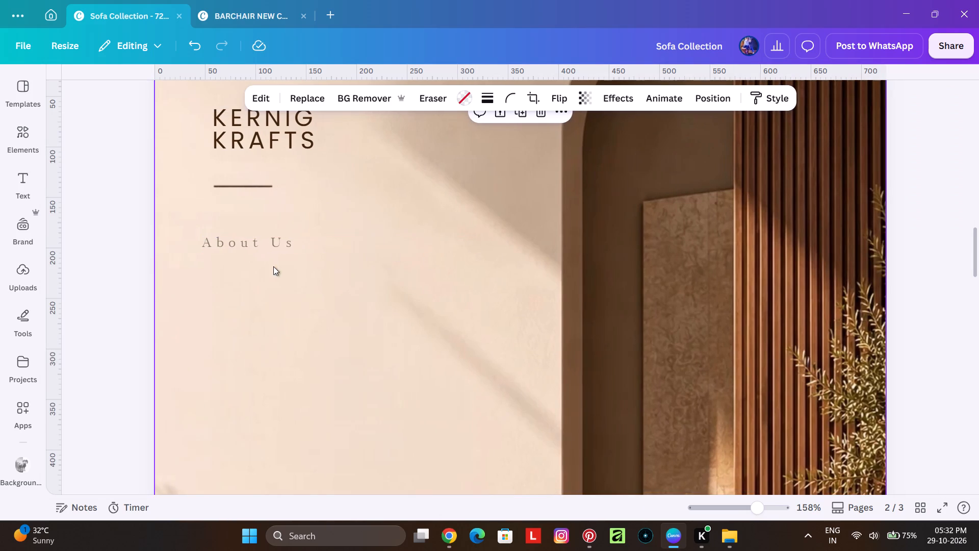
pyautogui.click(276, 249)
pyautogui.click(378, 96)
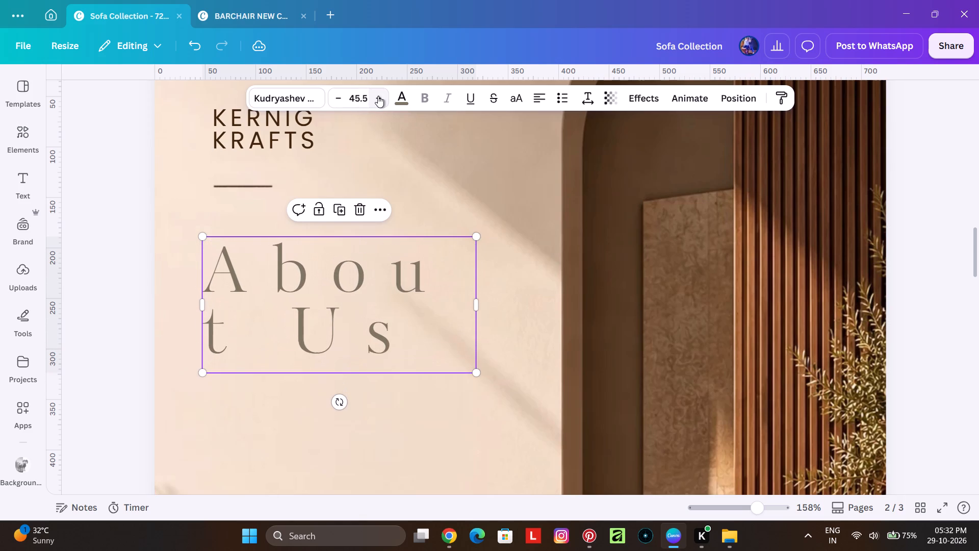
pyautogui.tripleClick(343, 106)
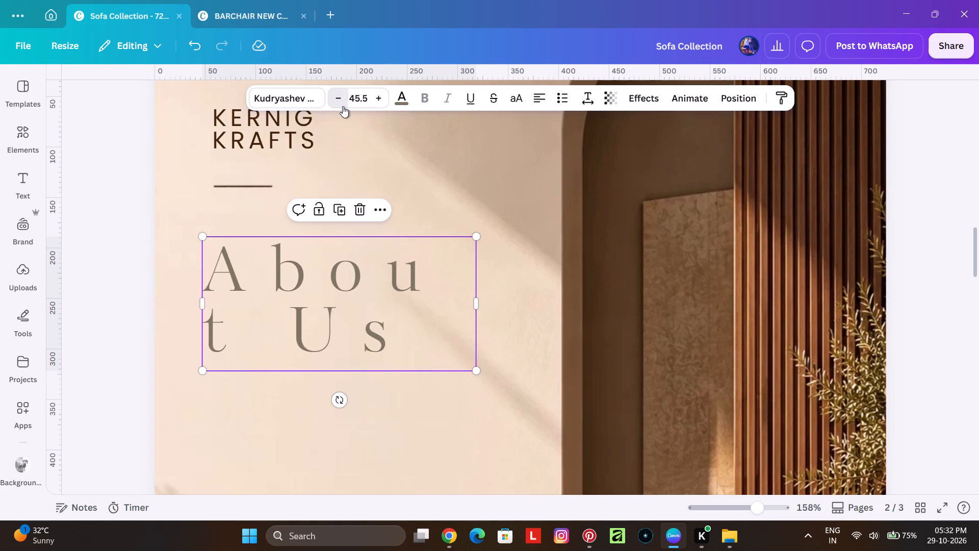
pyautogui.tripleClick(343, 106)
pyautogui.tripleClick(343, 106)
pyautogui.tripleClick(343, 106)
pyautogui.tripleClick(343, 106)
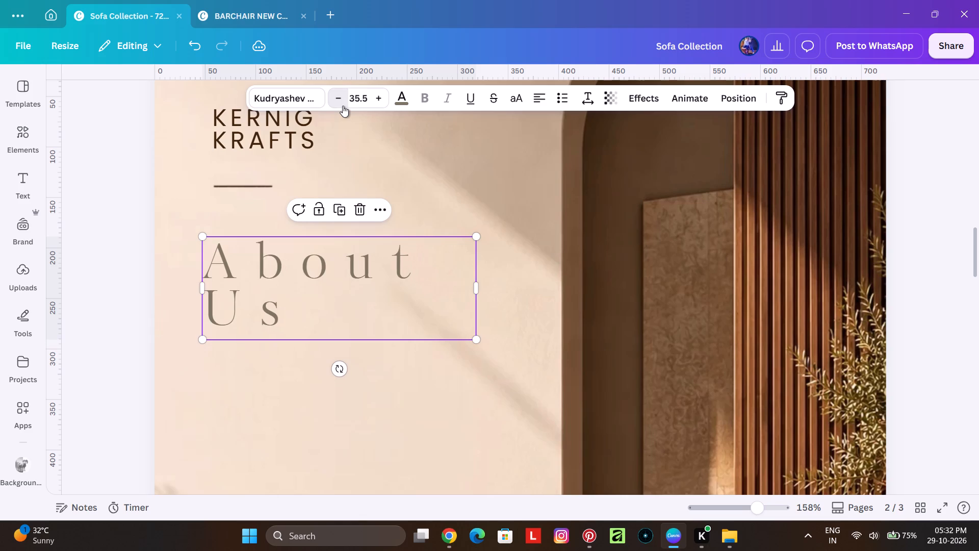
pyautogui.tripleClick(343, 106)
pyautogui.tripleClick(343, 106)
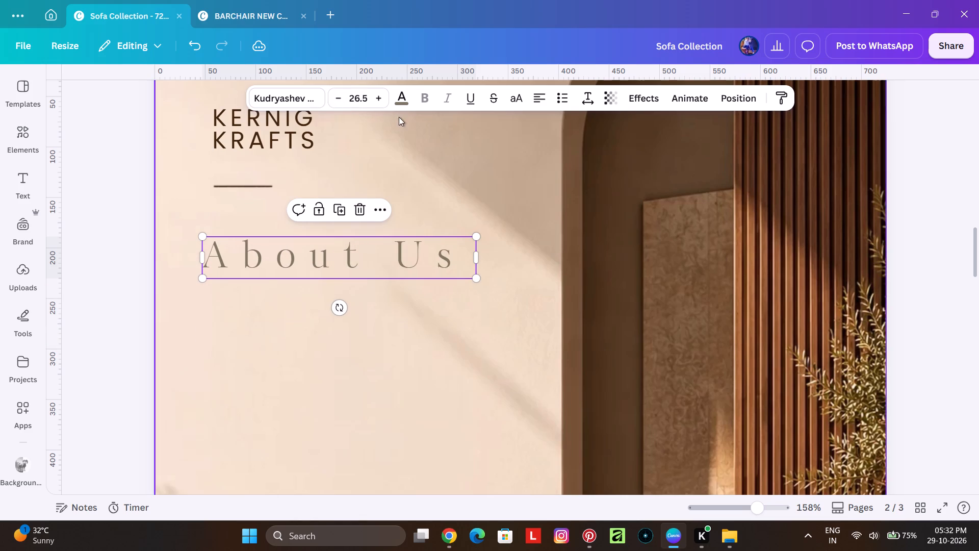
# Widen the About Us heading's text box and set its font size to 50.
pyautogui.moveTo(479, 262); pyautogui.dragTo(599, 266)
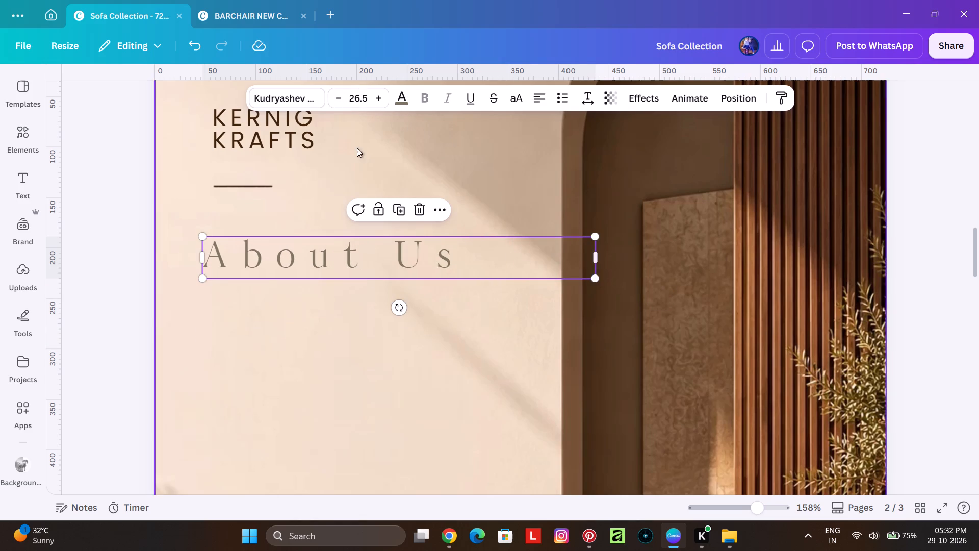
pyautogui.click(378, 106)
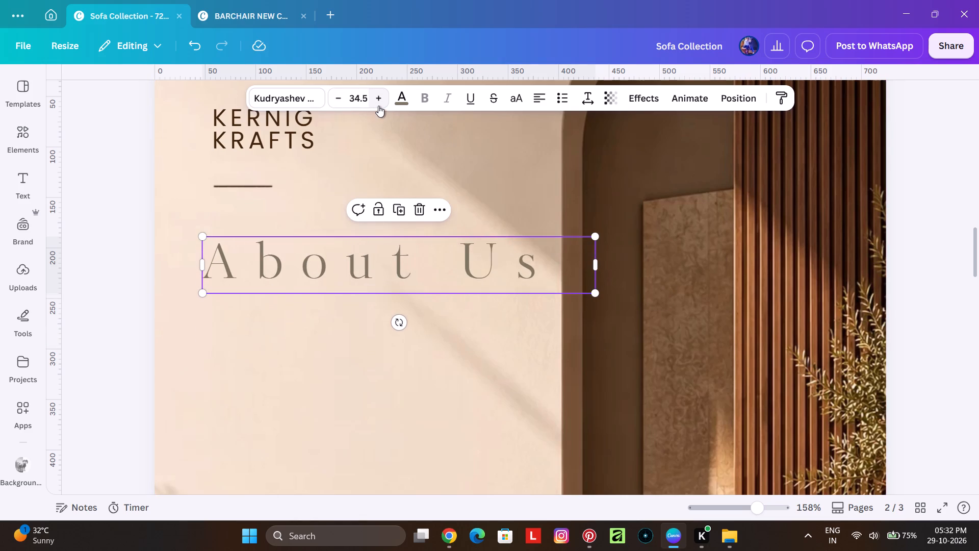
pyautogui.tripleClick(378, 106)
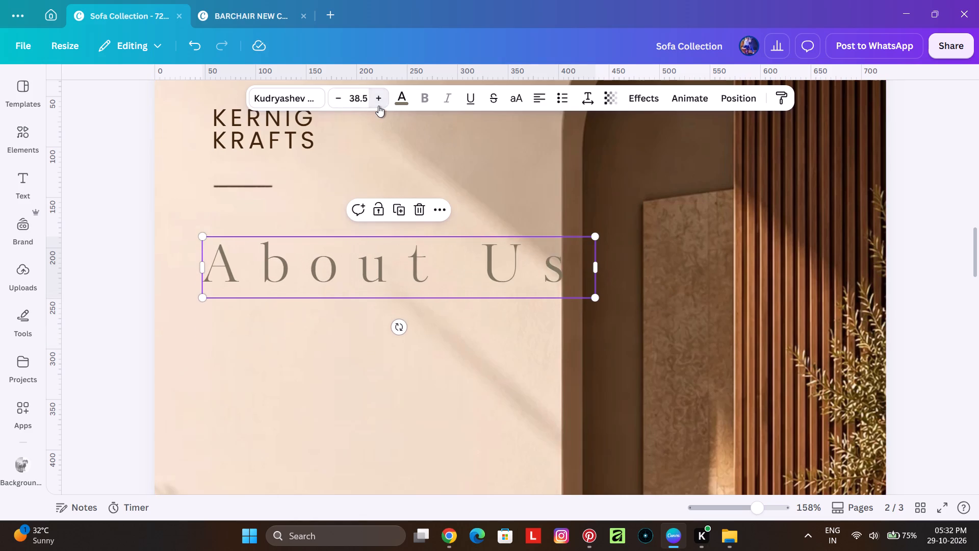
pyautogui.click(378, 106)
pyautogui.click(378, 106)
pyautogui.tripleClick(378, 106)
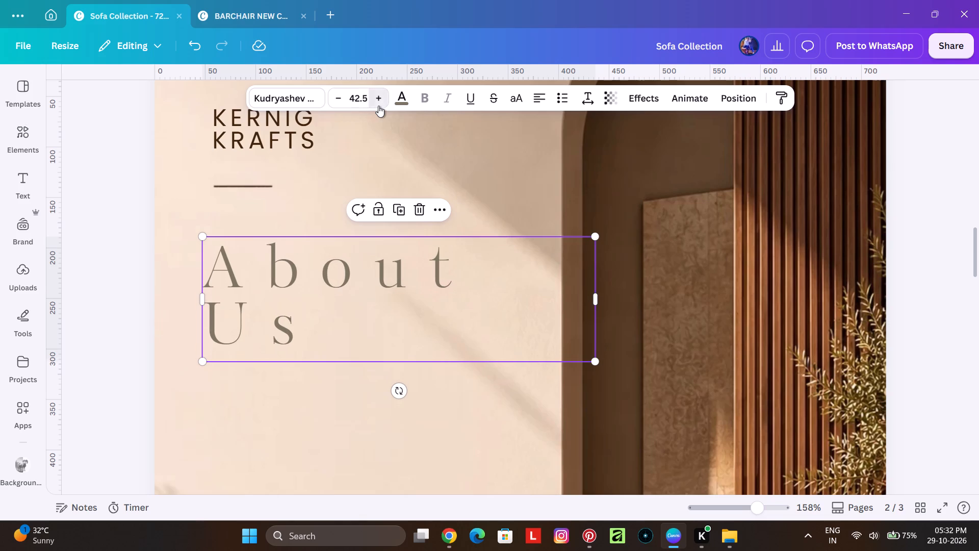
pyautogui.tripleClick(378, 106)
pyautogui.tripleClick(378, 106)
pyautogui.click(378, 106)
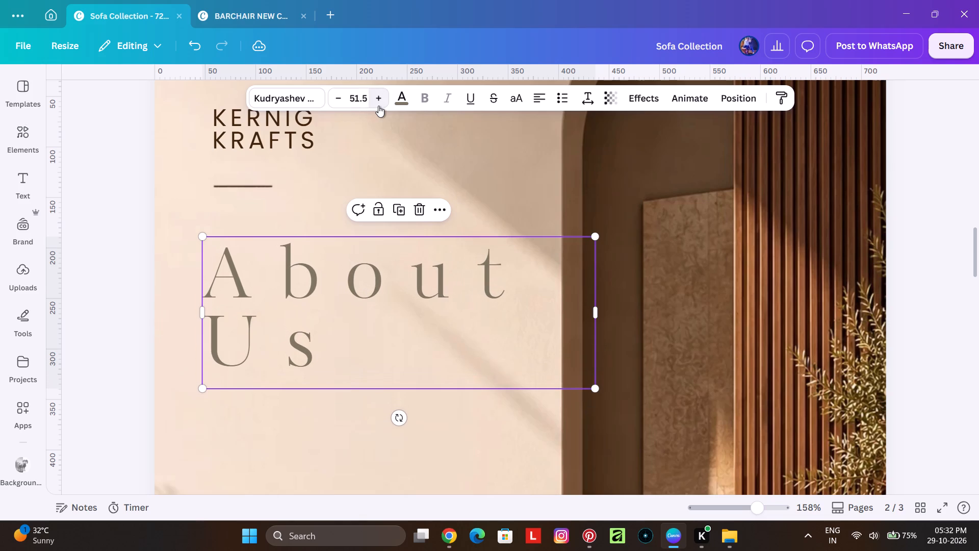
pyautogui.click(334, 98)
pyautogui.click(351, 99)
pyautogui.write('50')
pyautogui.press('Return')
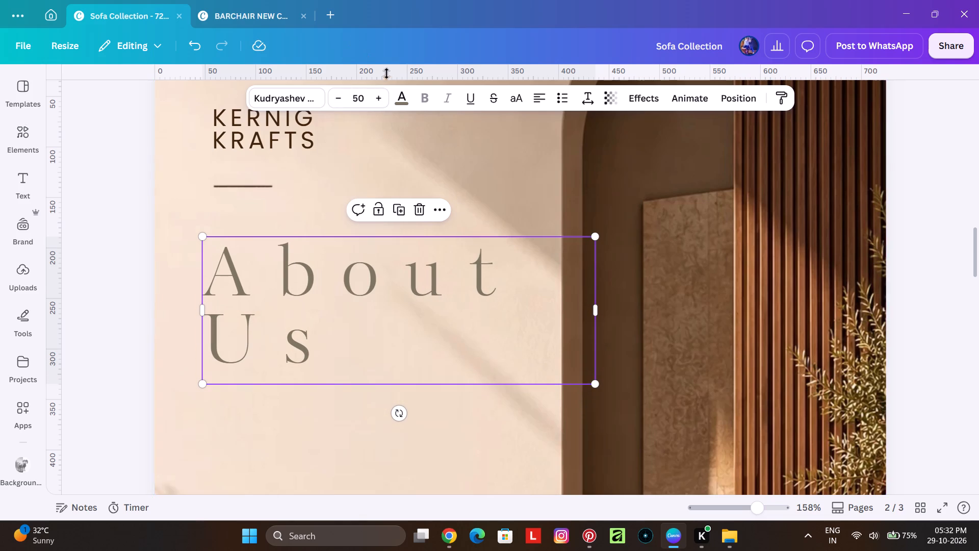
# Recolour the About Us heading with the second of the design's two existing brown text colours.
pyautogui.click(395, 101)
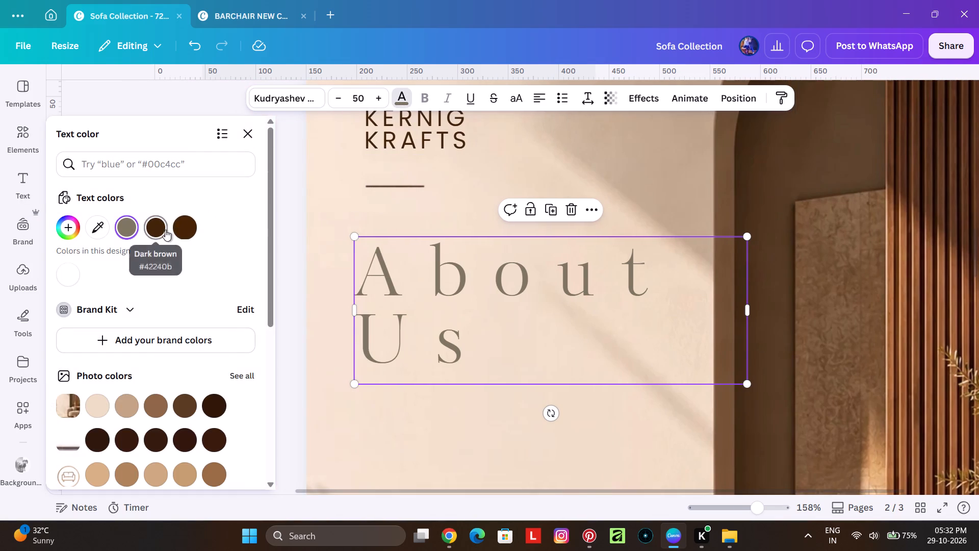
pyautogui.click(165, 230)
pyautogui.click(194, 233)
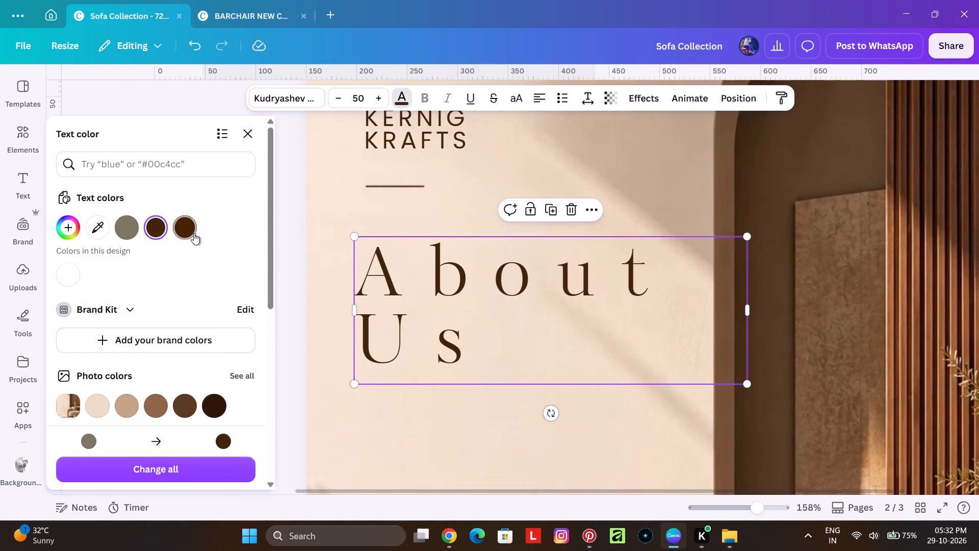
pyautogui.click(310, 215)
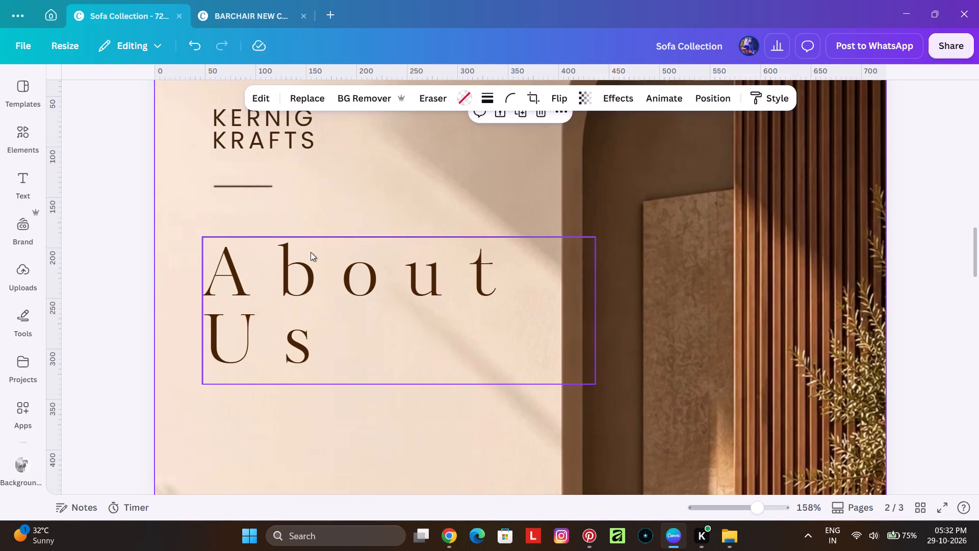
# Move the About Us heading up beneath the divider line, roughly aligned with the KERNIG KRAFTS logo, and narrow its text box to about 320 wide.
pyautogui.moveTo(314, 254); pyautogui.dragTo(320, 233)
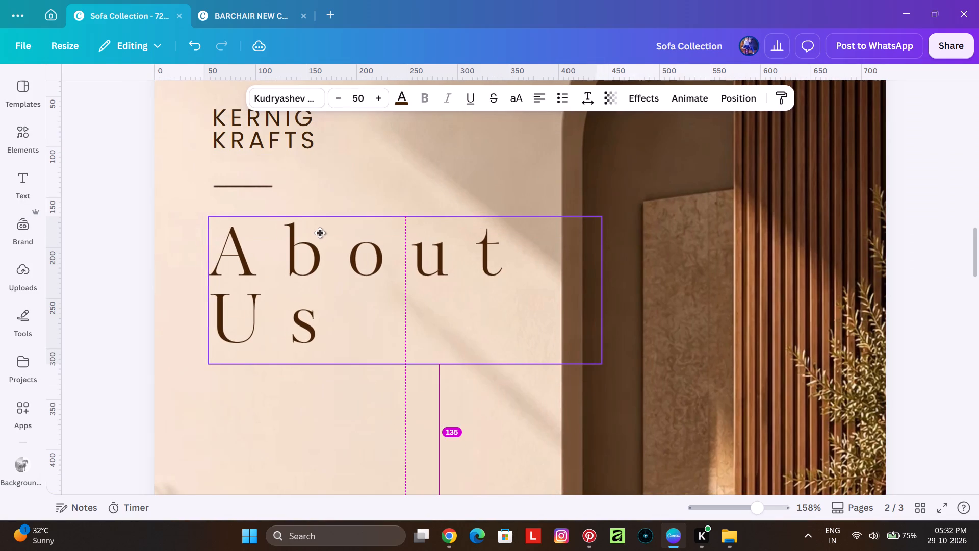
pyautogui.moveTo(320, 233); pyautogui.dragTo(322, 232)
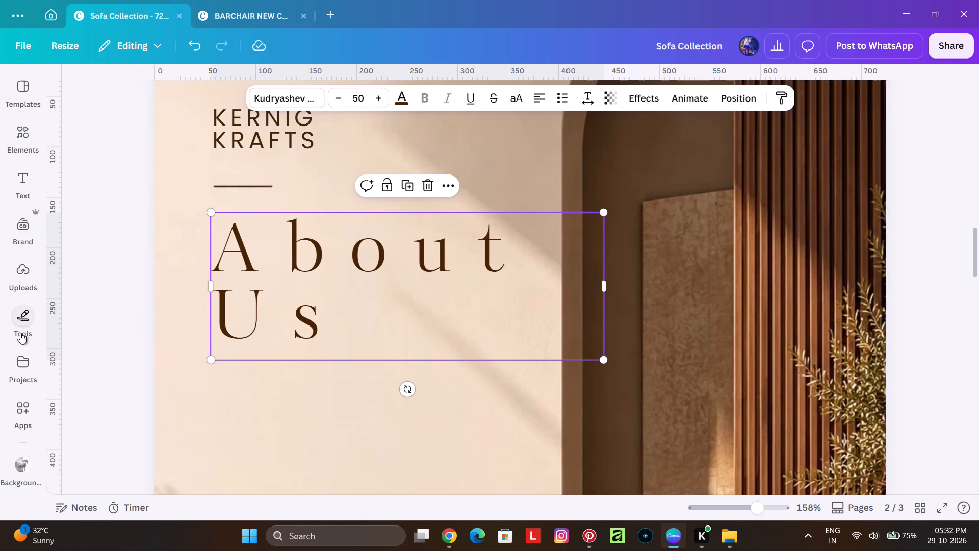
pyautogui.click(18, 287)
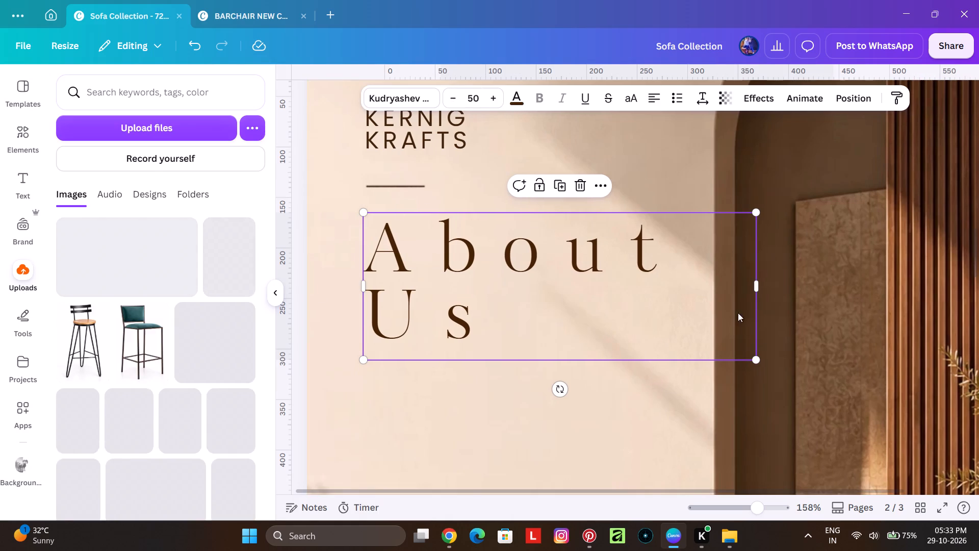
pyautogui.moveTo(758, 289); pyautogui.dragTo(687, 286)
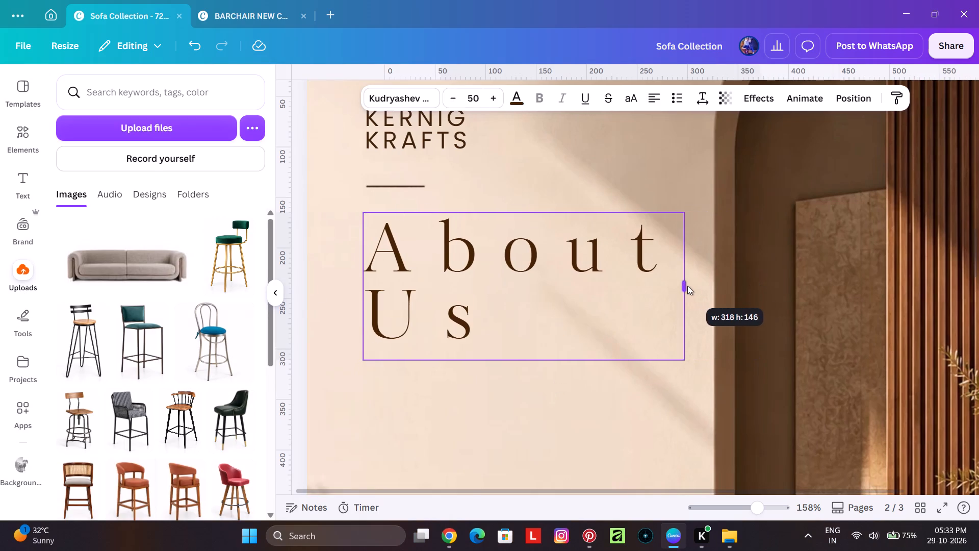
pyautogui.moveTo(687, 286); pyautogui.dragTo(689, 286)
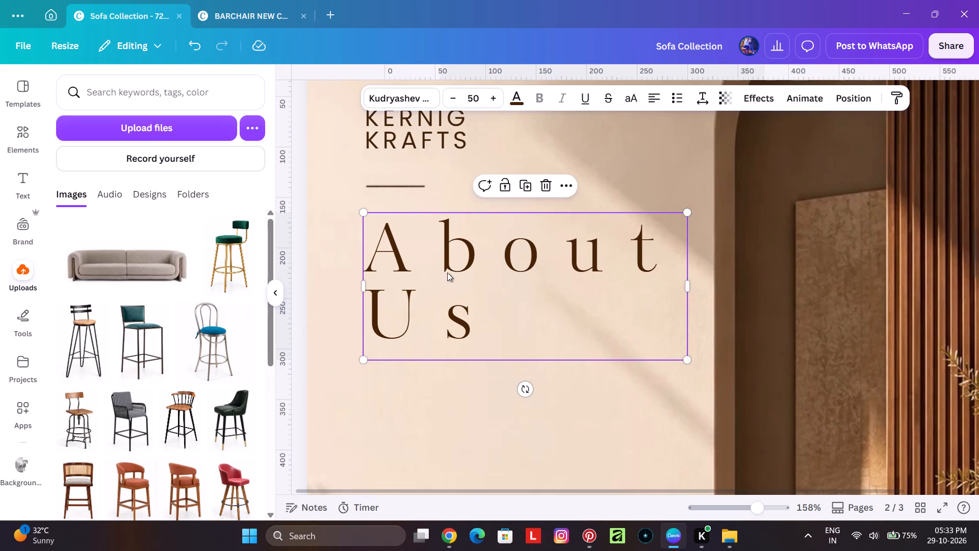
# Change the About Us heading's font to Maharlika and widen its box to about 326 so "About" fits on one line.
pyautogui.click(393, 91)
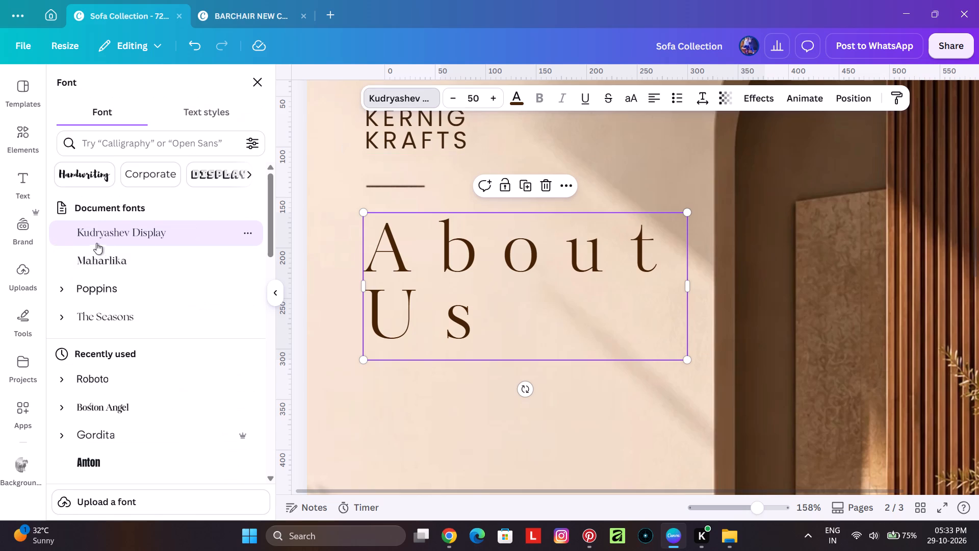
pyautogui.click(100, 269)
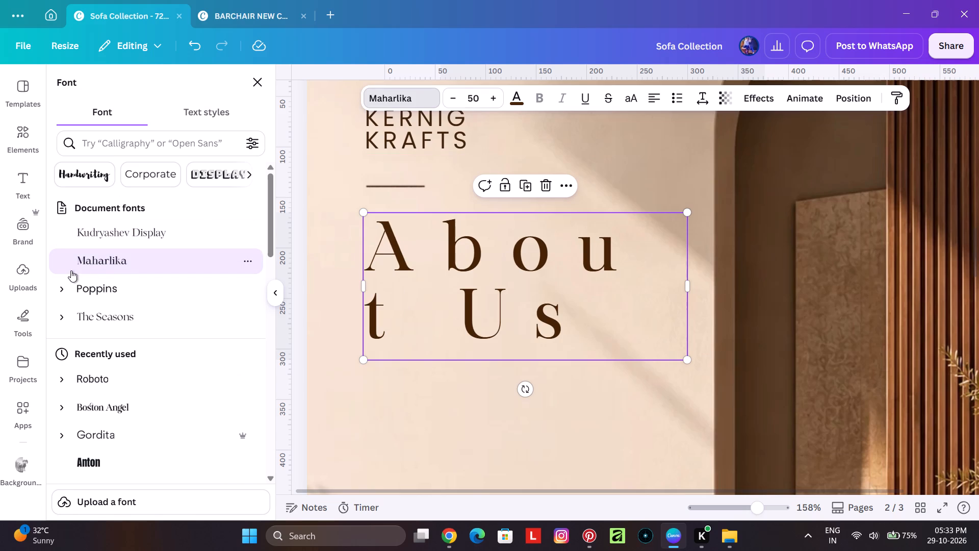
pyautogui.moveTo(690, 291); pyautogui.dragTo(708, 293)
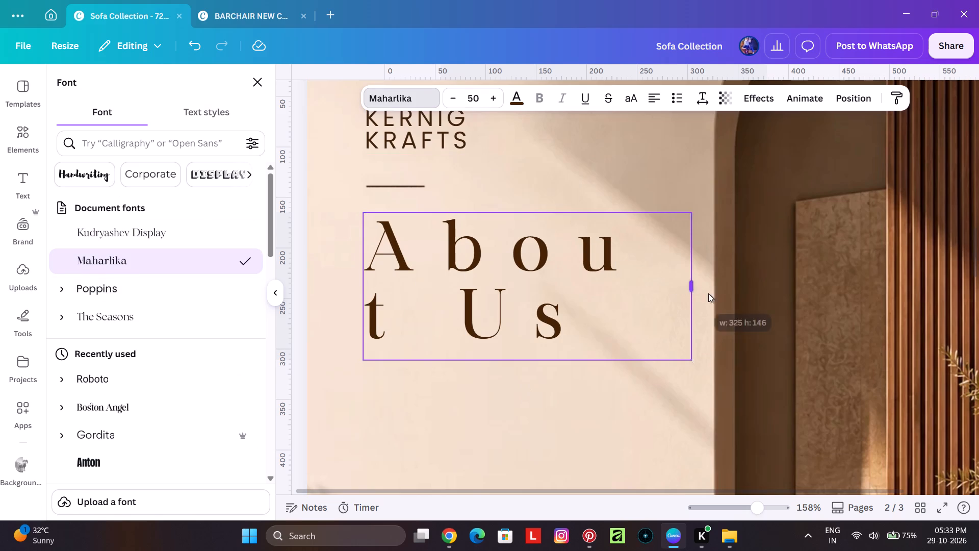
pyautogui.moveTo(708, 293); pyautogui.dragTo(701, 295)
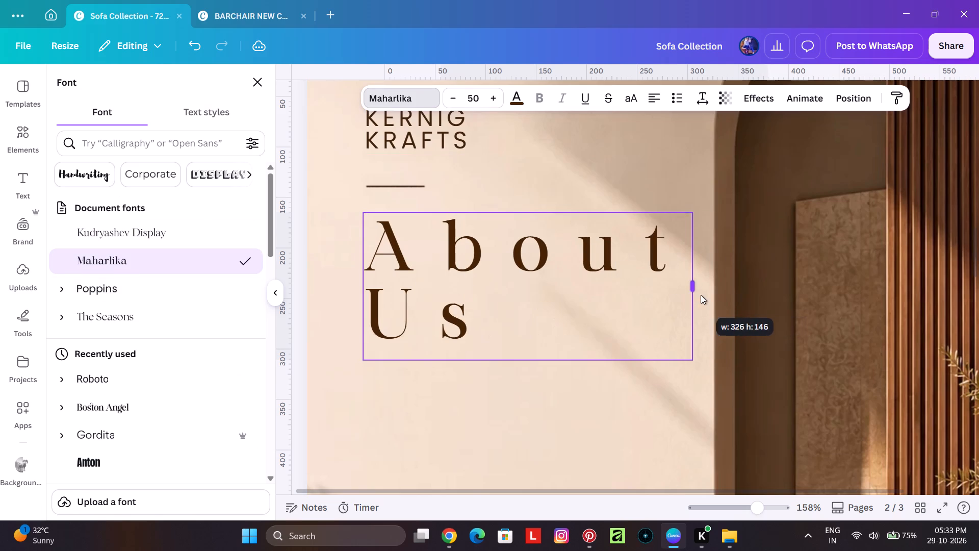
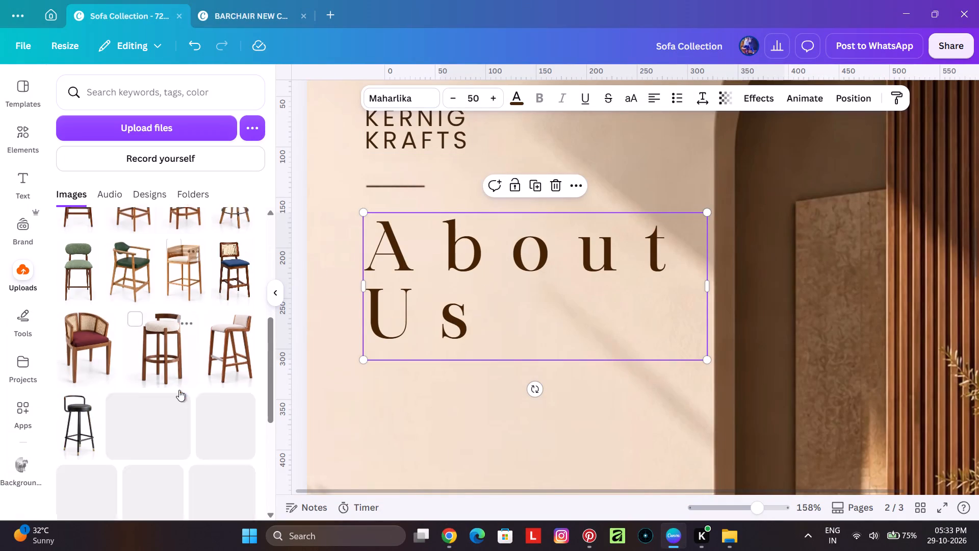
# Look through the uploaded images for the kernig krafts logo.
pyautogui.scroll(-14, 179, 390)
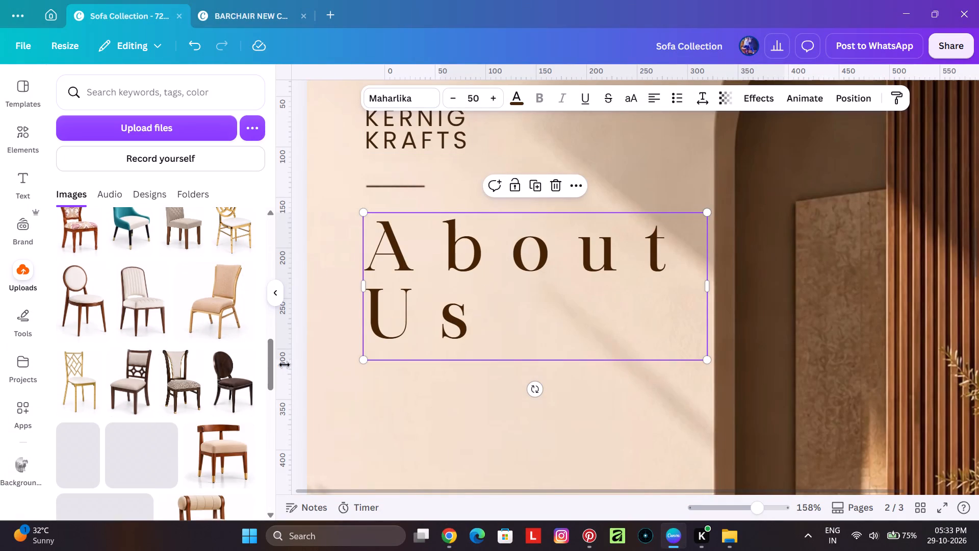
pyautogui.moveTo(271, 373); pyautogui.dragTo(278, 513)
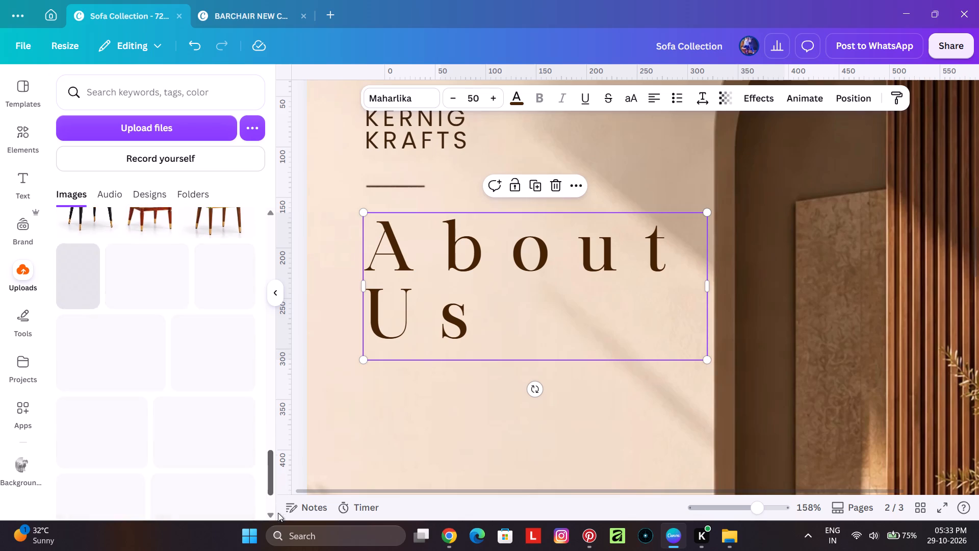
pyautogui.moveTo(278, 513); pyautogui.dragTo(275, 385)
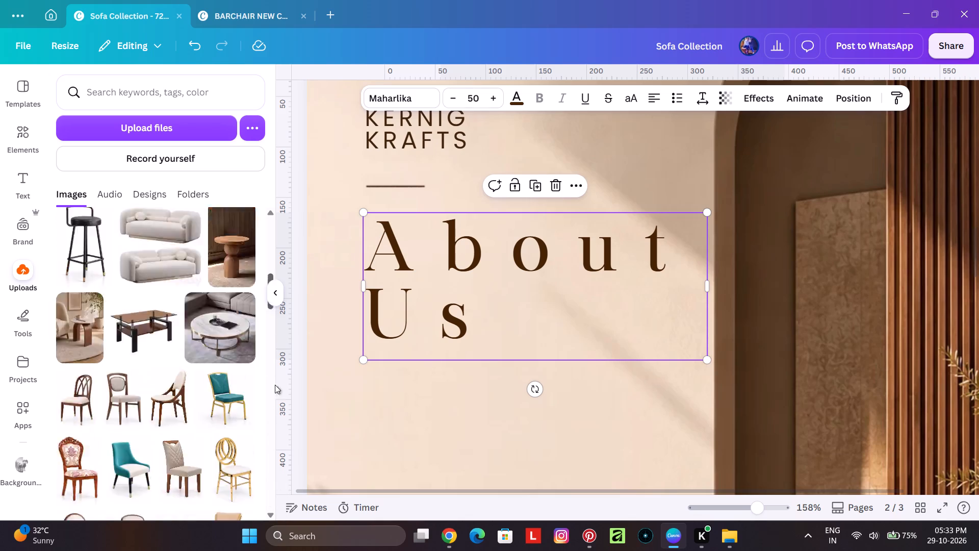
pyautogui.moveTo(275, 385); pyautogui.dragTo(261, 256)
# Copy the kernig krafts logo above the About Us heading on page 2 of the BARCHAIR NEW COLLECTION 2026 design.
pyautogui.click(238, 27)
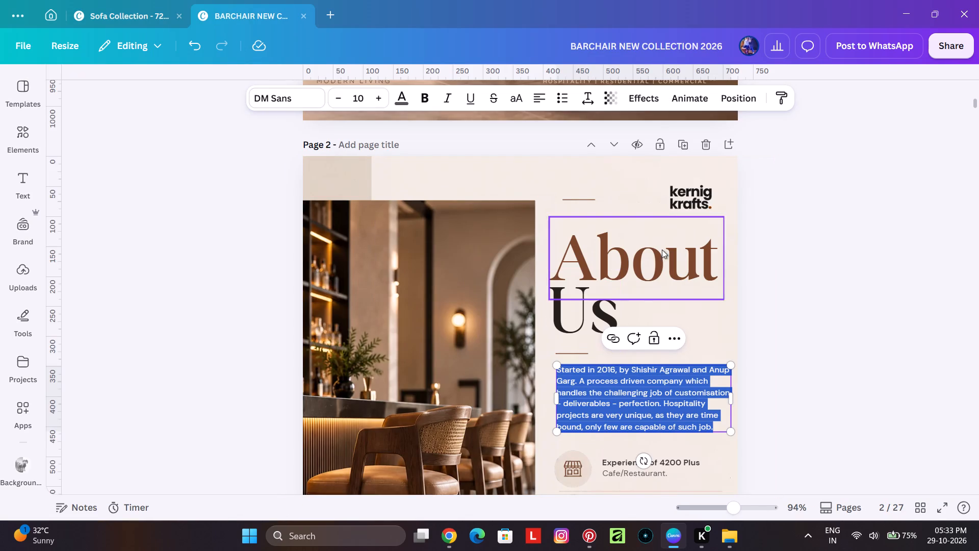
pyautogui.click(683, 201)
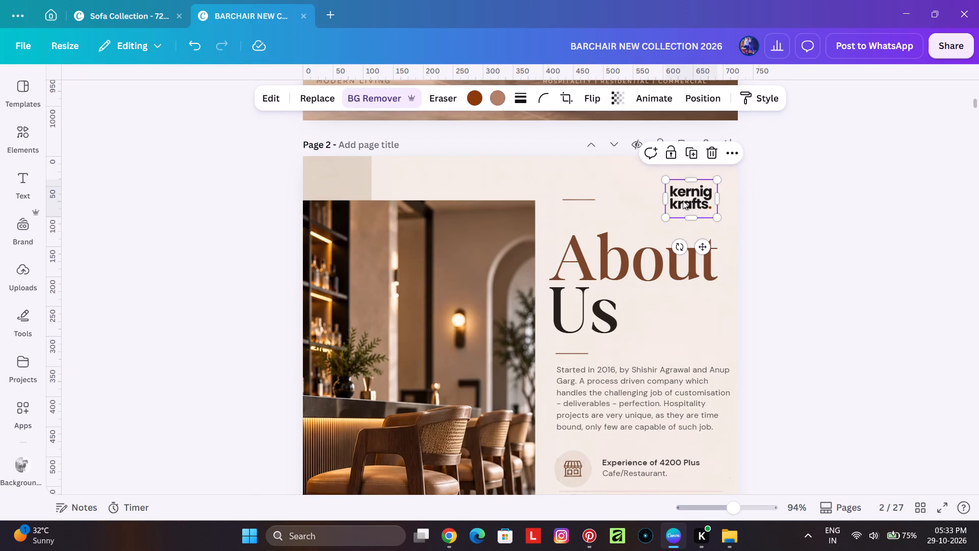
pyautogui.hotkey('ctrl', 'c')
pyautogui.hotkey('ctrl', 'c')
pyautogui.hotkey('ctrl', 'c')
pyautogui.hotkey('ctrl', 'c')
pyautogui.hotkey('ctrl', 'c')
pyautogui.hotkey('ctrl', 'c')
pyautogui.hotkey('ctrl', 'c')
pyautogui.hotkey('ctrl', 'c')
pyautogui.hotkey('ctrl', 'c')
pyautogui.hotkey('ctrl', 'c')
pyautogui.hotkey('ctrl', 'c')
pyautogui.hotkey('ctrl', 'c')
# Paste the copied kernig krafts logo onto page 2 of the Sofa Collection design.
pyautogui.click(145, 14)
pyautogui.keyDown('ctrl'); pyautogui.scroll(1, 448, 274); pyautogui.keyUp('ctrl')
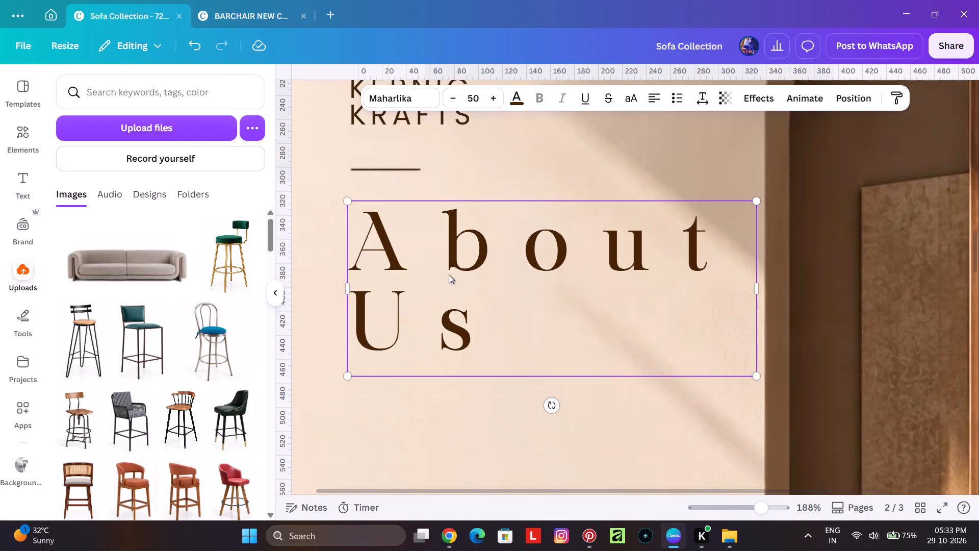
pyautogui.scroll(2, 509, 250)
pyautogui.click(469, 298)
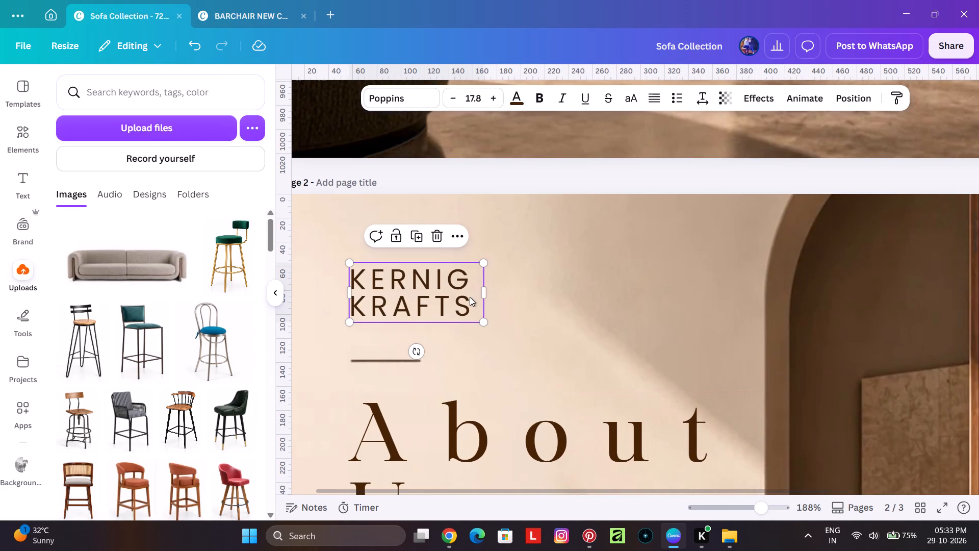
pyautogui.hotkey('ctrl', 'v')
pyautogui.keyDown('ctrl'); pyautogui.scroll(-6, 475, 295); pyautogui.keyUp('ctrl')
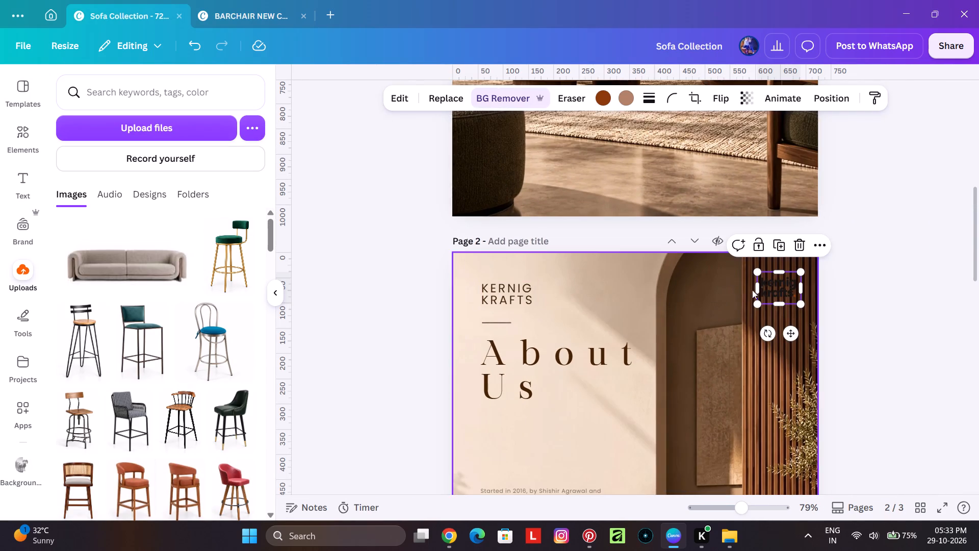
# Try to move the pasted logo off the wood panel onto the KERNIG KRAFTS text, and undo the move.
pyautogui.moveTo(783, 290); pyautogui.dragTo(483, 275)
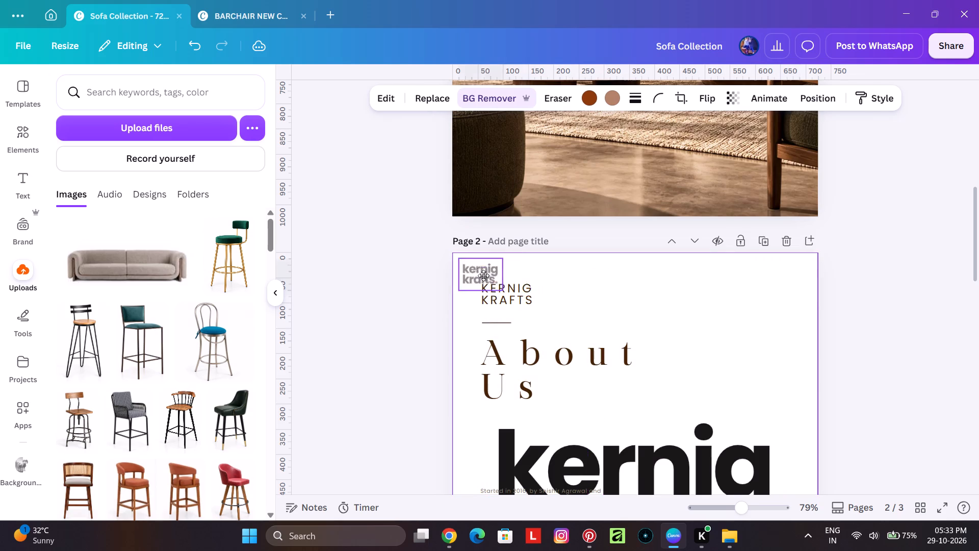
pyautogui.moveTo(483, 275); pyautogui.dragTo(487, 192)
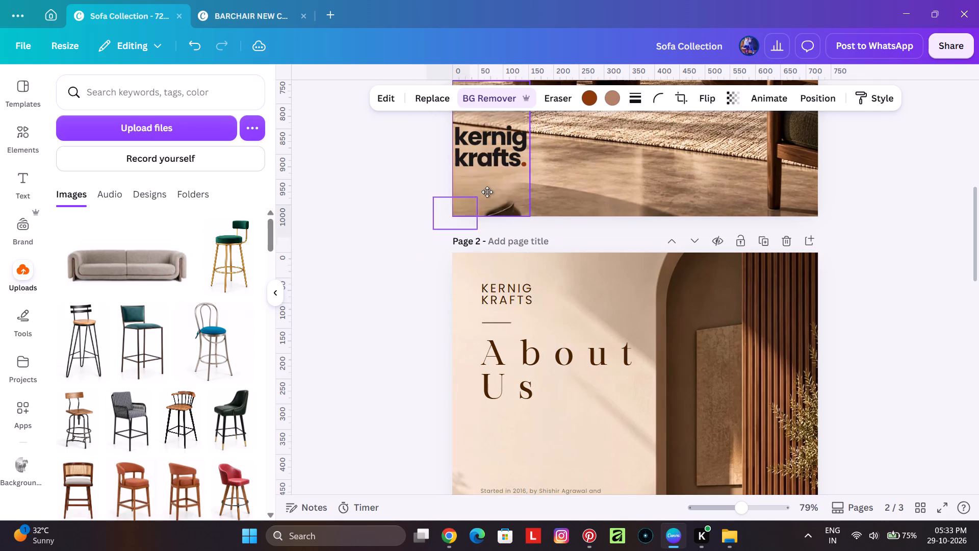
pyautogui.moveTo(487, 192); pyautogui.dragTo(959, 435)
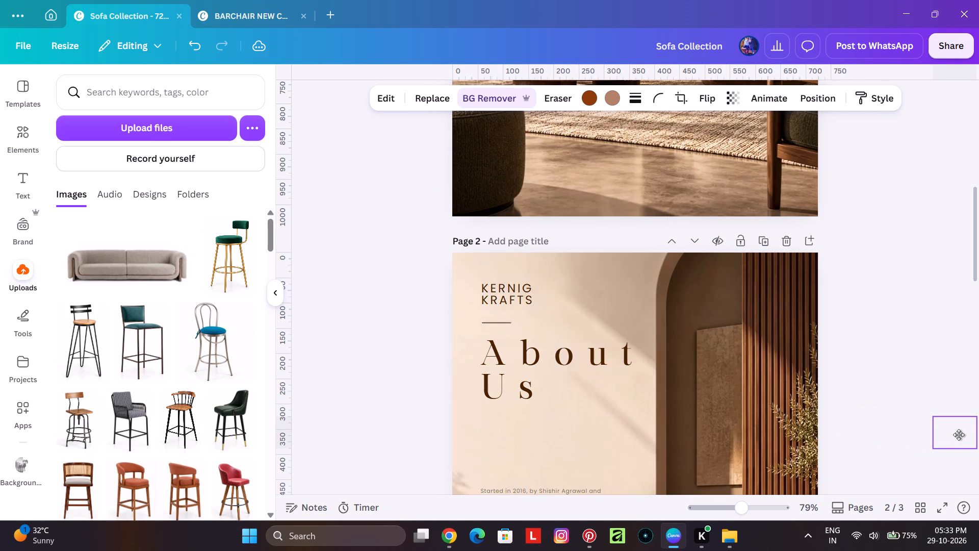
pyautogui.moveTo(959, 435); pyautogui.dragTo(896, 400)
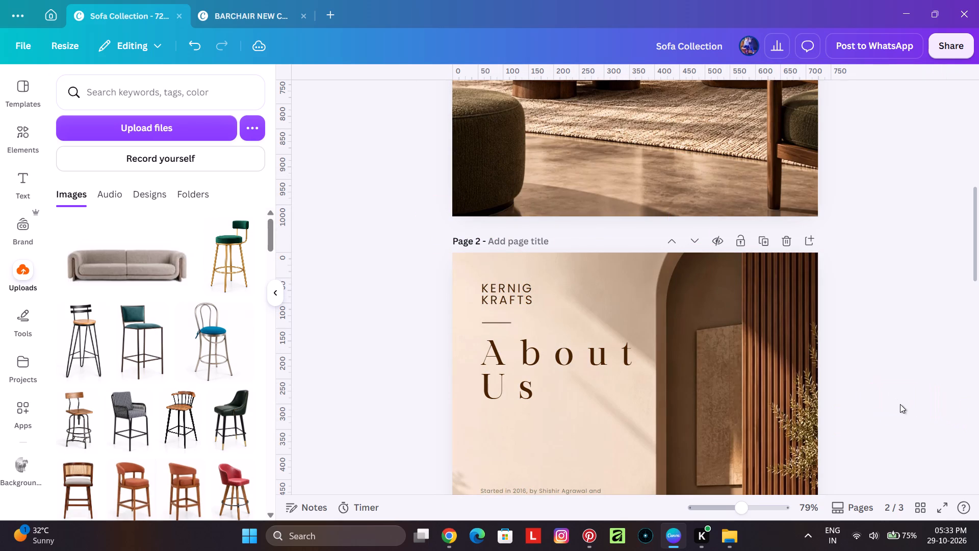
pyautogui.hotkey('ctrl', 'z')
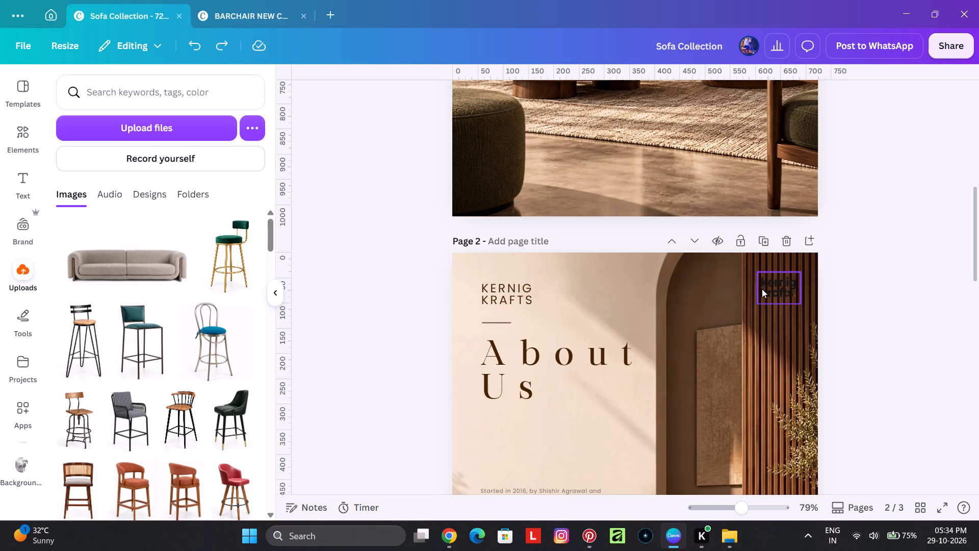
# Move the pasted logo horizontally across page 2 until it sits over the KERNIG KRAFTS text, with their left edges roughly aligned.
pyautogui.click(762, 289)
pyautogui.press('Left')
pyautogui.press('Left')
pyautogui.press('Left')
pyautogui.press('Left')
pyautogui.press('Left')
pyautogui.press('Left')
pyautogui.press('Left')
pyautogui.press('Left')
pyautogui.press('Left')
pyautogui.press('Left')
pyautogui.press('Left')
pyautogui.press('Left')
pyautogui.press('Left')
pyautogui.press('Left')
pyautogui.press('Left')
pyautogui.press('Left')
pyautogui.press('Left')
pyautogui.press('Left')
pyautogui.press('Left')
pyautogui.press('Left')
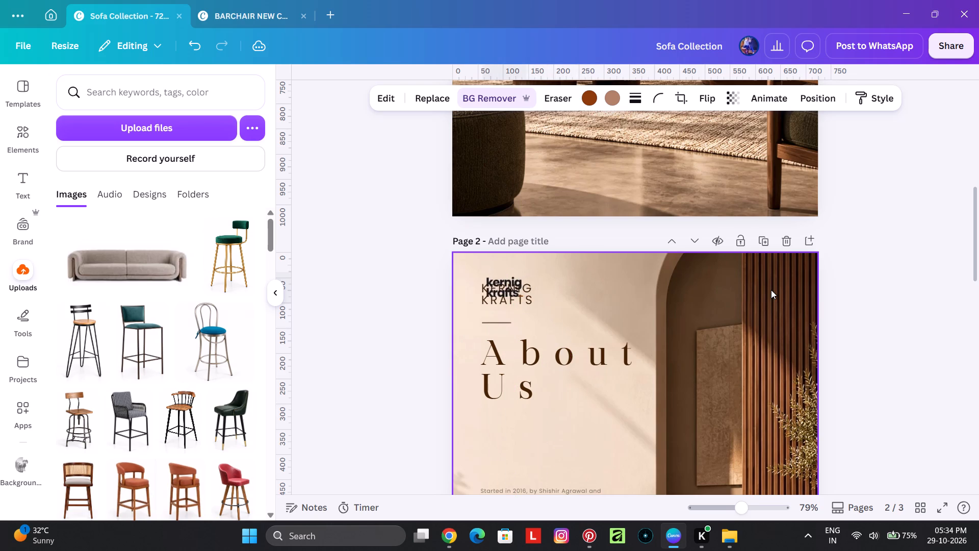
pyautogui.press('Left')
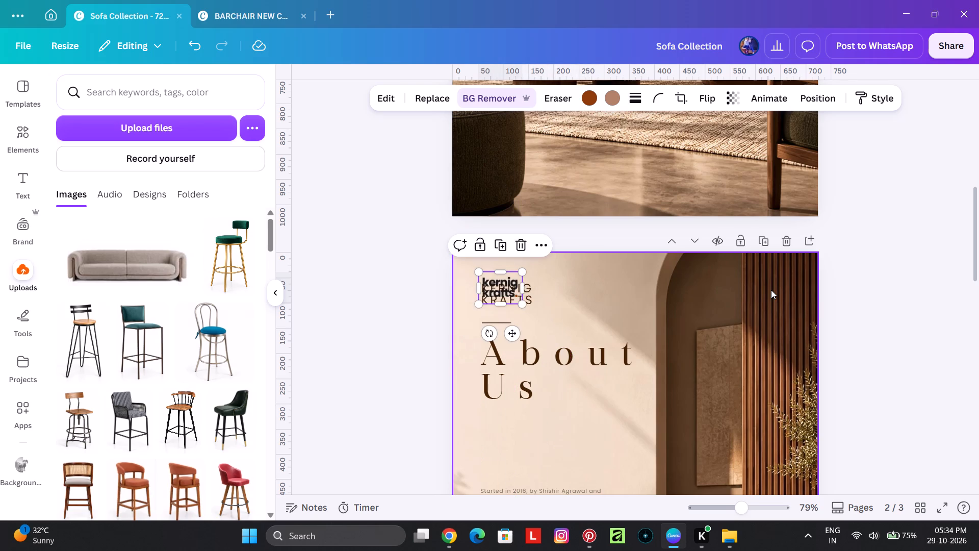
# Enlarge the kernig krafts logo proportionally to about 129 wide.
pyautogui.keyDown('ctrl'); pyautogui.scroll(4, 550, 305); pyautogui.keyUp('ctrl')
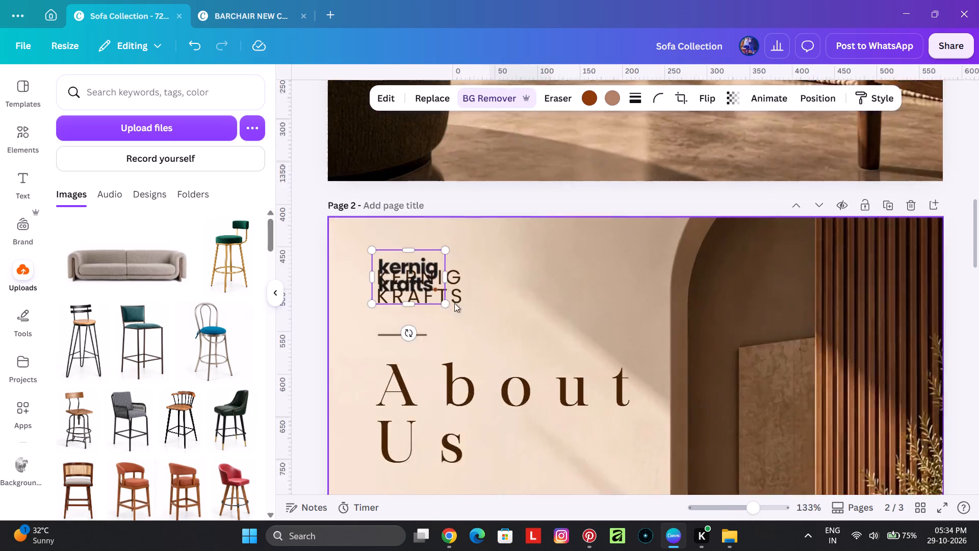
pyautogui.keyDown('ctrl'); pyautogui.scroll(3, 441, 303); pyautogui.keyUp('ctrl')
pyautogui.moveTo(433, 196); pyautogui.dragTo(482, 179)
pyautogui.keyDown('ctrl'); pyautogui.scroll(-2, 509, 193); pyautogui.keyUp('ctrl')
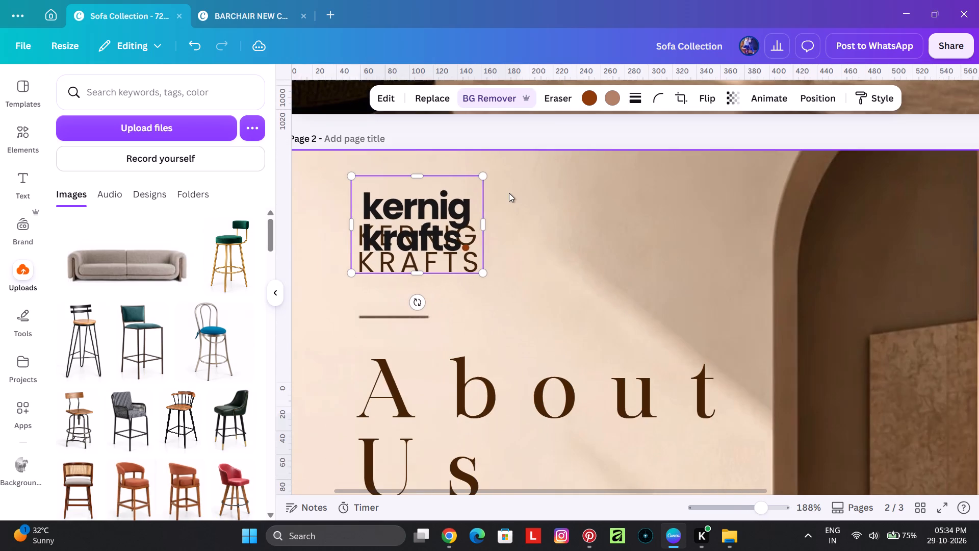
pyautogui.moveTo(487, 173); pyautogui.dragTo(499, 168)
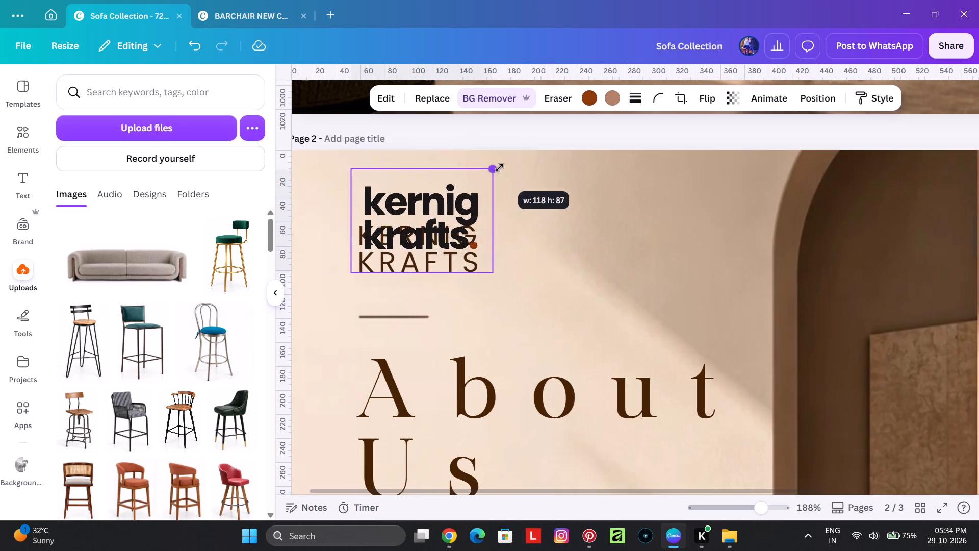
pyautogui.moveTo(499, 168); pyautogui.dragTo(514, 162)
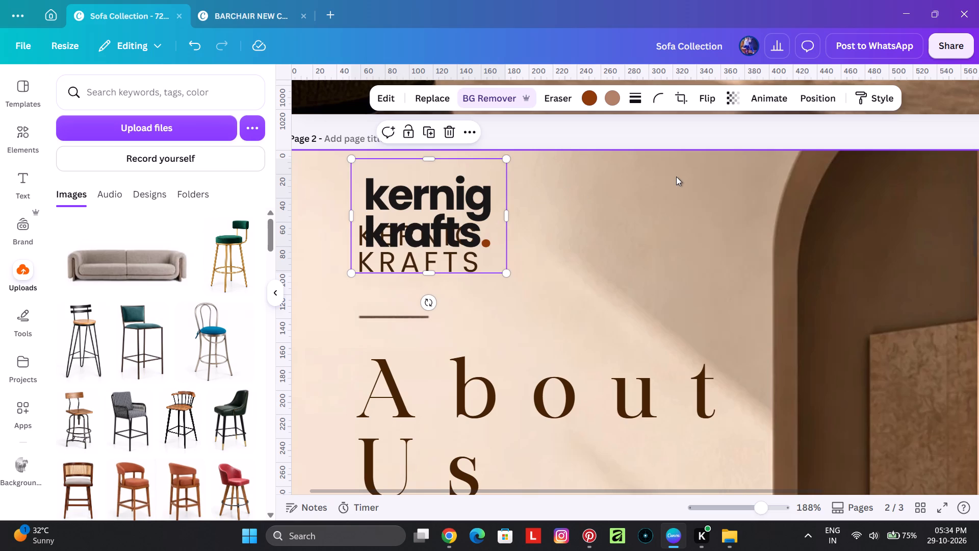
# Nudge the enlarged logo to align its left edge with the divider line and its lower lettering with the bottom of the KERNIG KRAFTS text.
pyautogui.press('Left')
pyautogui.press('Left')
pyautogui.press('Left')
pyautogui.press('Left')
pyautogui.press('Left')
pyautogui.press('Down')
pyautogui.press('Down')
pyautogui.press('Down')
pyautogui.press('Down')
pyautogui.press('Down')
pyautogui.press('Down')
pyautogui.press('Down')
pyautogui.press('Down')
pyautogui.press('Down')
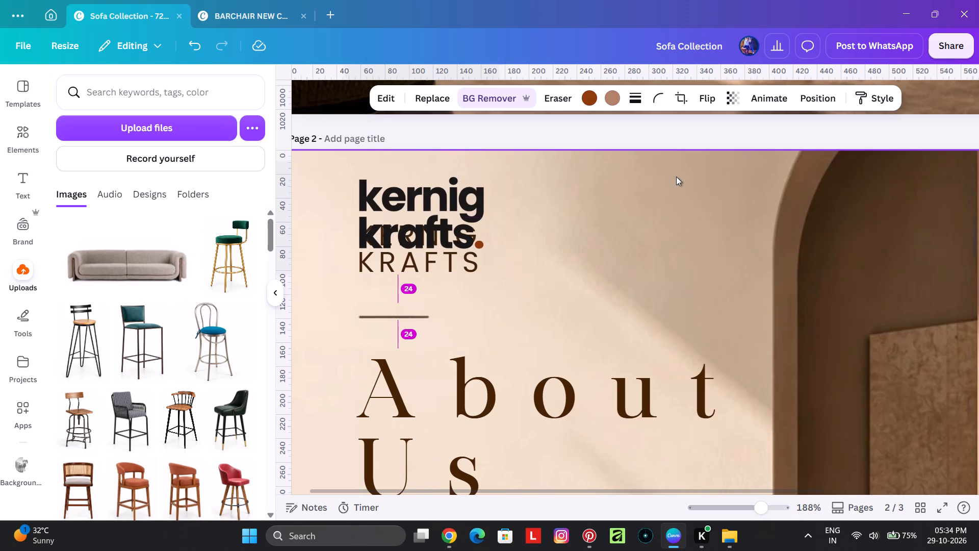
pyautogui.press('Down')
pyautogui.press('Down')
pyautogui.press('Down')
pyautogui.press('Down')
pyautogui.press('Down')
pyautogui.press('Down')
pyautogui.press('Down')
pyautogui.press('Down')
pyautogui.press('Down')
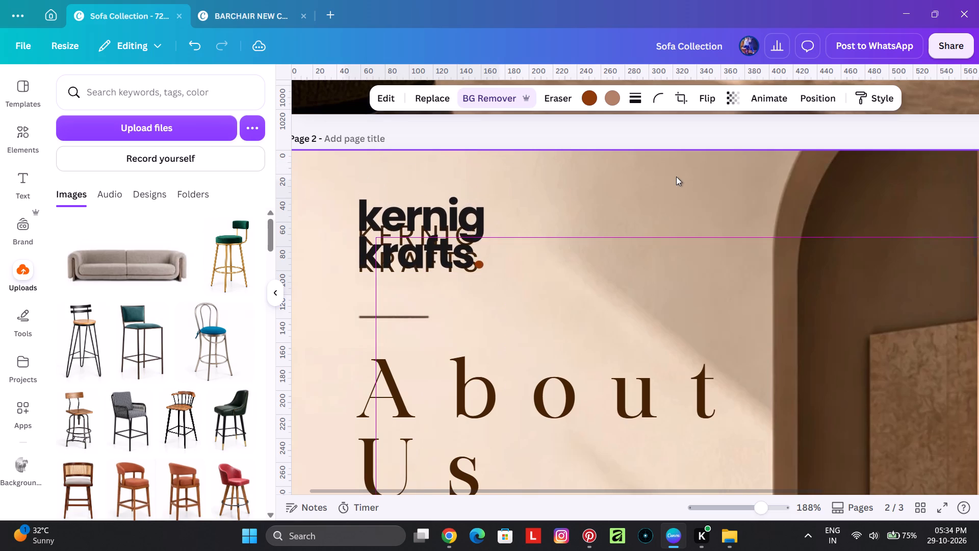
pyautogui.press('Down')
pyautogui.press('Down')
pyautogui.press('Down')
pyautogui.press('Up')
pyautogui.press('Down')
pyautogui.press('Up')
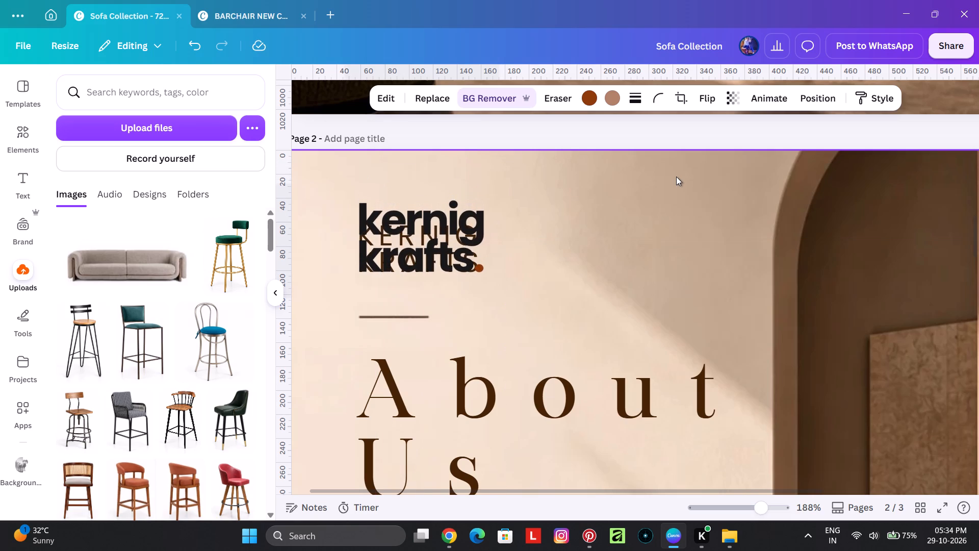
pyautogui.press('Down')
pyautogui.press('Up')
pyautogui.press('Down')
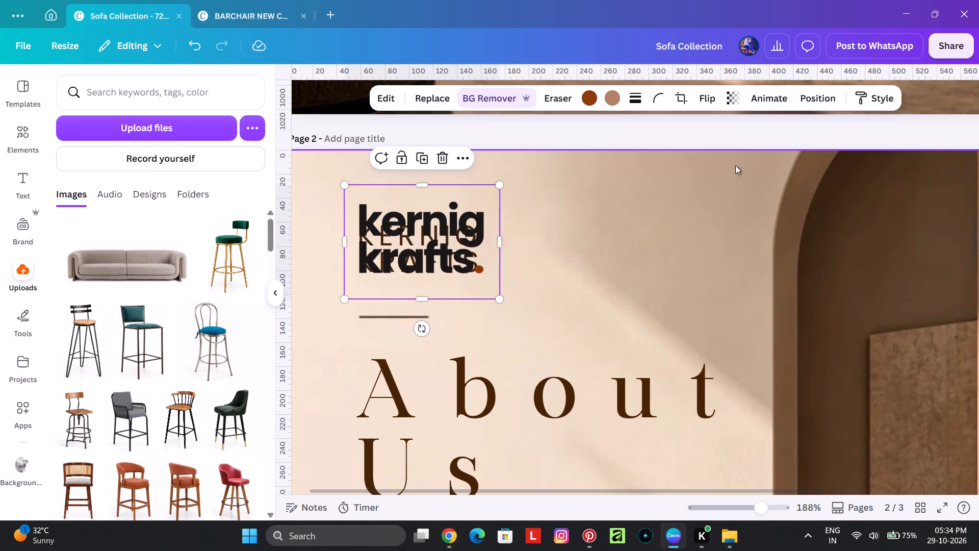
# Find the old KERNIG KRAFTS text among page 2's layers and delete it, keeping the logo image.
pyautogui.click(818, 102)
pyautogui.click(219, 108)
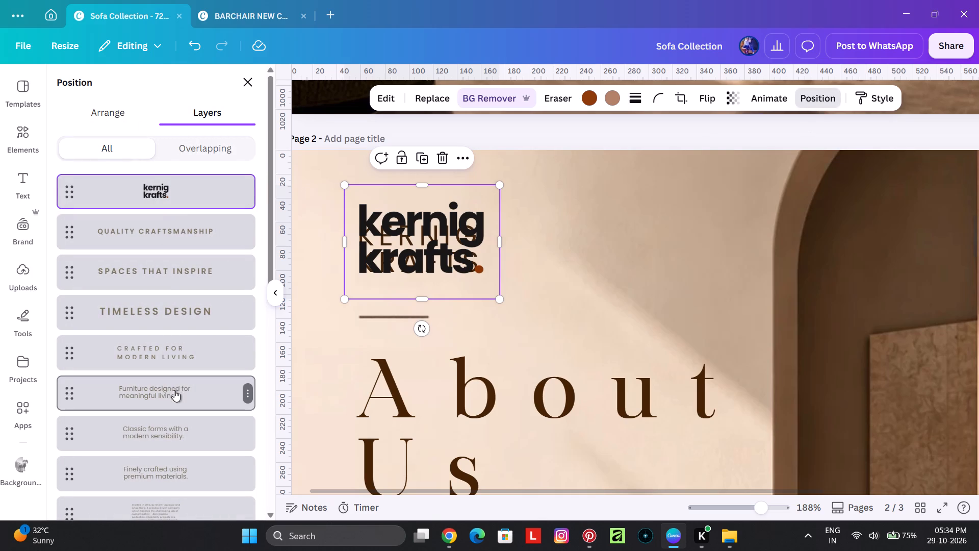
pyautogui.scroll(-5, 174, 394)
pyautogui.click(178, 324)
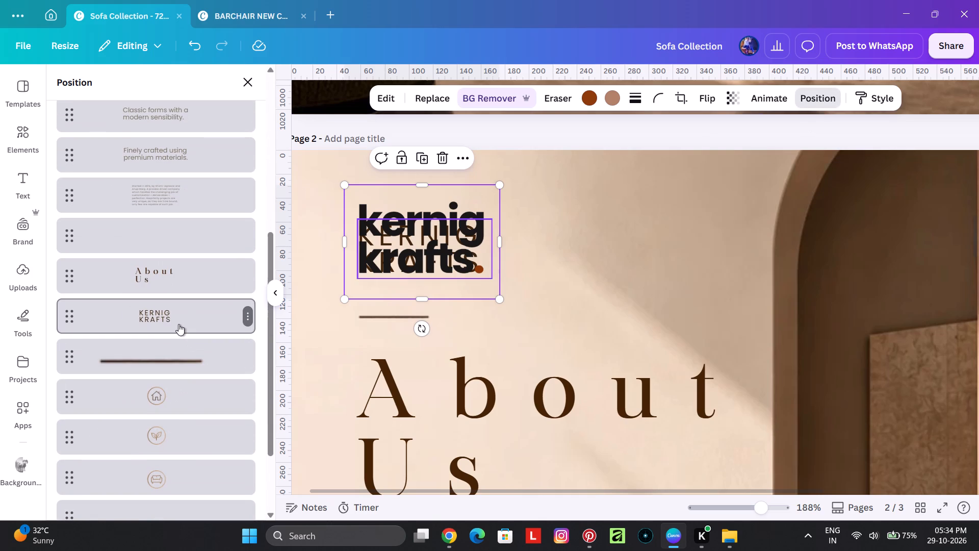
pyautogui.press('BackSpace')
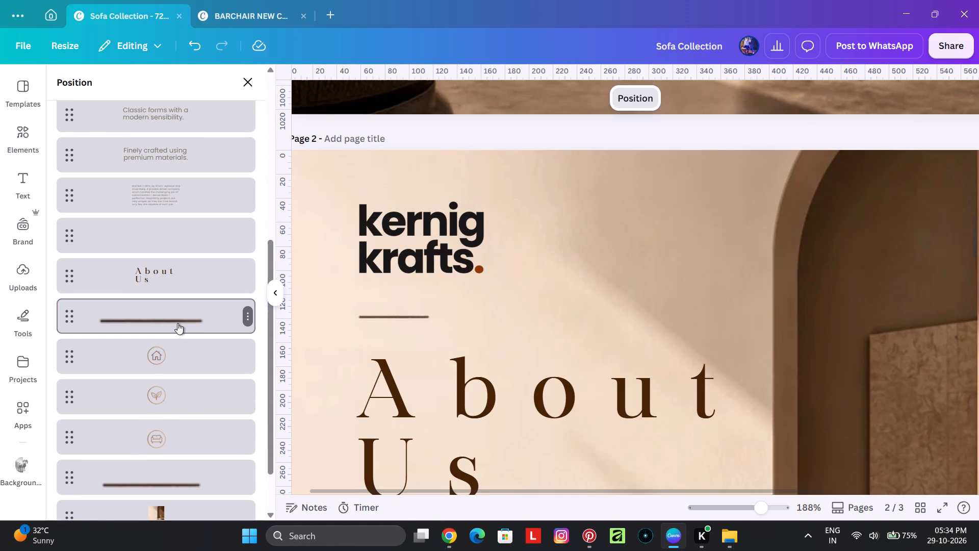
# Move the short divider line up so it sits close beneath the kernig krafts logo.
pyautogui.click(430, 318)
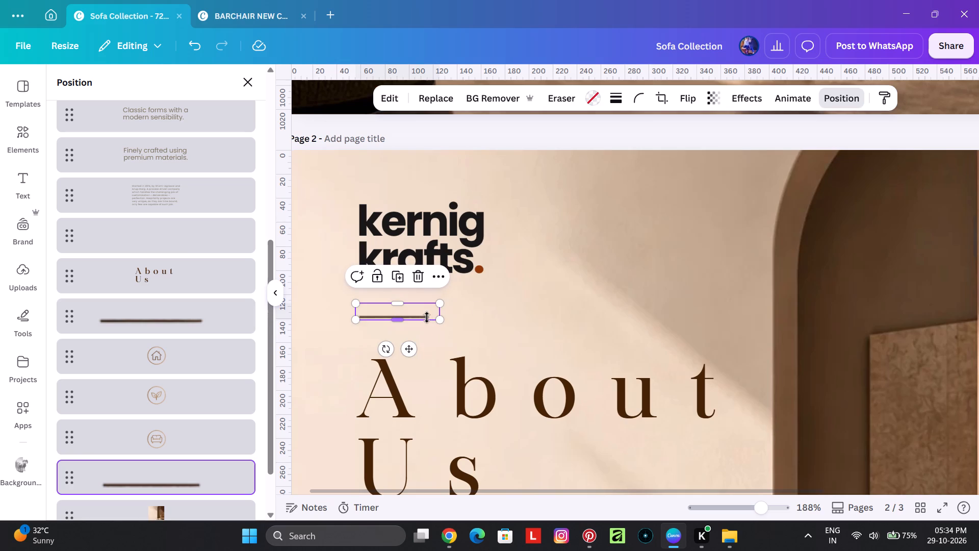
pyautogui.keyDown('ctrl'); pyautogui.scroll(7, 396, 306); pyautogui.keyUp('ctrl')
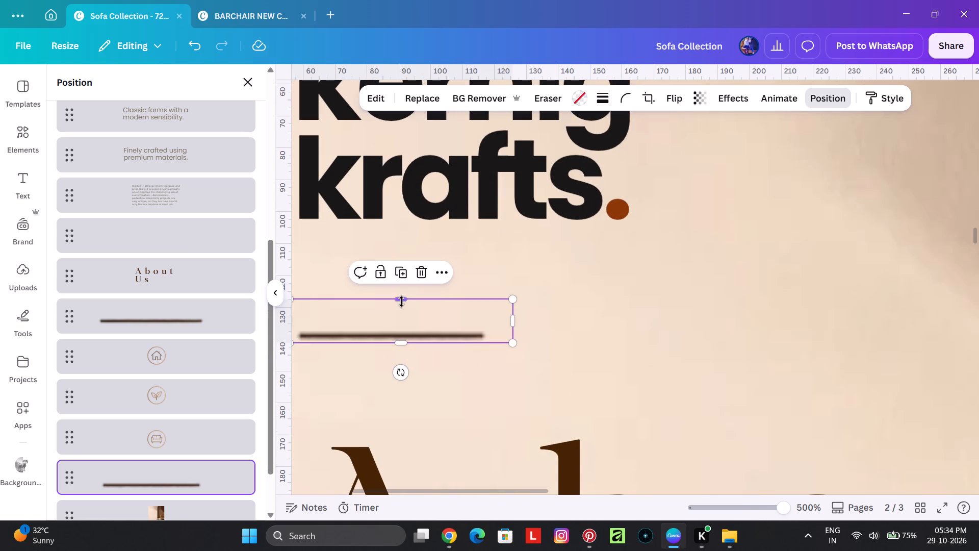
pyautogui.moveTo(402, 300); pyautogui.dragTo(402, 317)
pyautogui.hotkey('ctrl', 'z')
pyautogui.moveTo(428, 319); pyautogui.dragTo(431, 259)
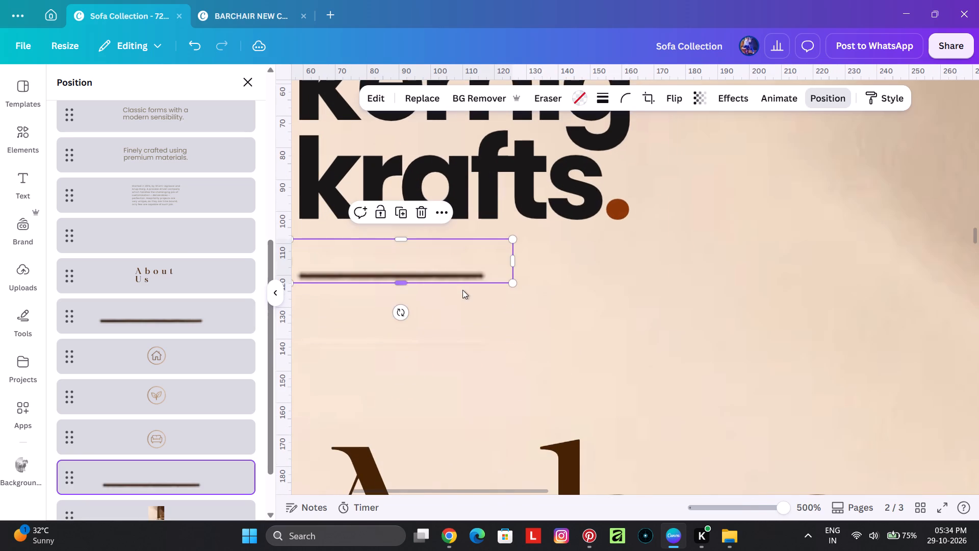
# Crop the empty margins around the kernig krafts logo on all four sides so its frame fits close to the lettering.
pyautogui.keyDown('ctrl'); pyautogui.scroll(-3, 462, 290); pyautogui.keyUp('ctrl')
pyautogui.click(474, 342)
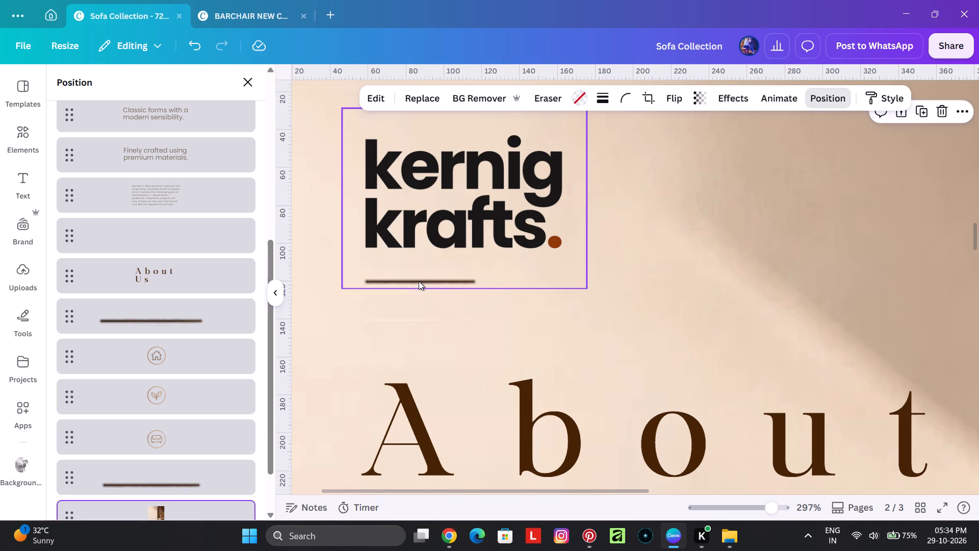
pyautogui.click(420, 281)
pyautogui.moveTo(459, 287); pyautogui.dragTo(468, 258)
pyautogui.scroll(2, 467, 189)
pyautogui.moveTo(460, 233); pyautogui.dragTo(461, 254)
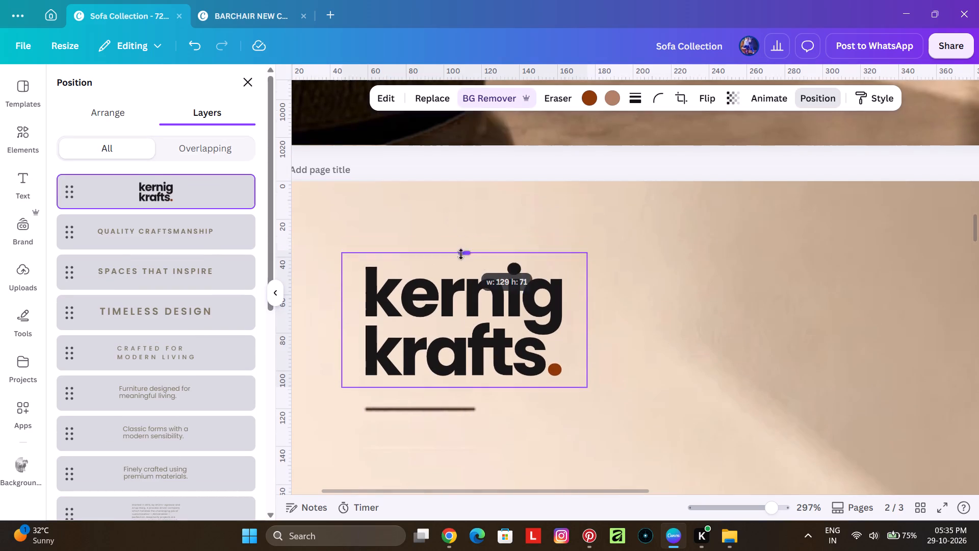
pyautogui.moveTo(461, 254); pyautogui.dragTo(468, 253)
pyautogui.moveTo(584, 319); pyautogui.dragTo(571, 320)
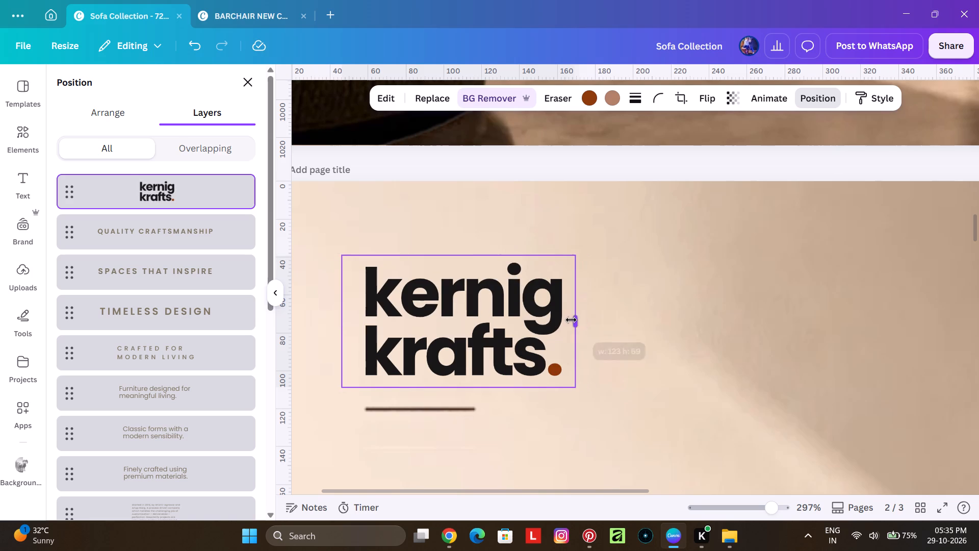
pyautogui.moveTo(571, 320); pyautogui.dragTo(568, 320)
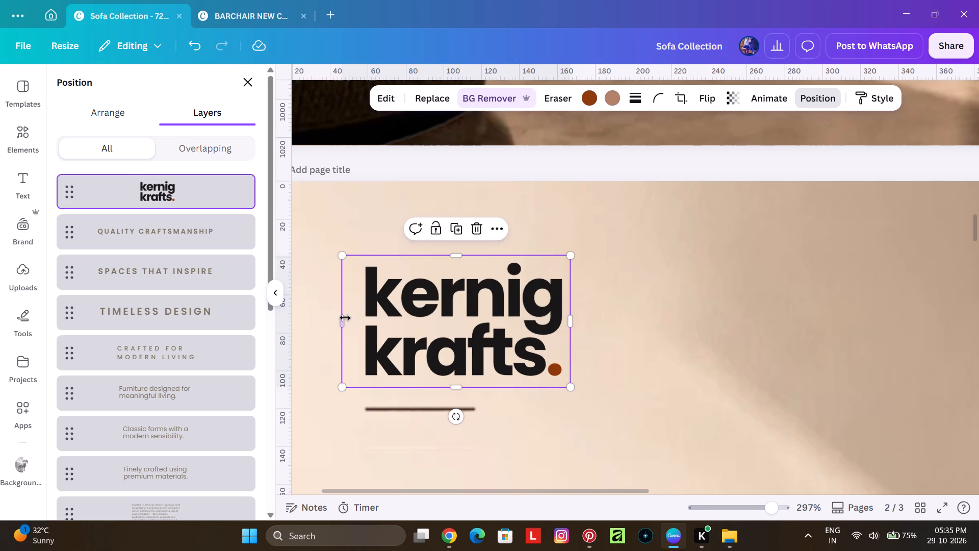
pyautogui.moveTo(345, 318); pyautogui.dragTo(362, 316)
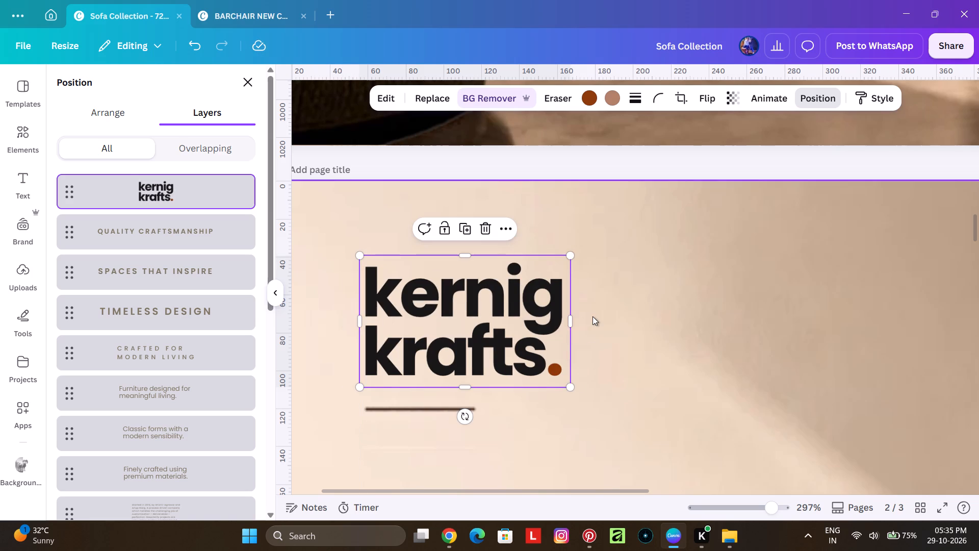
# Set page 2's About Us heading to Boston Angel Bold, checking the font used for the matching heading in the BARCHAIR design.
pyautogui.keyDown('ctrl'); pyautogui.scroll(-3, 595, 316); pyautogui.keyUp('ctrl')
pyautogui.scroll(-3, 594, 314)
pyautogui.keyDown('ctrl'); pyautogui.scroll(-2, 593, 311); pyautogui.keyUp('ctrl')
pyautogui.click(575, 309)
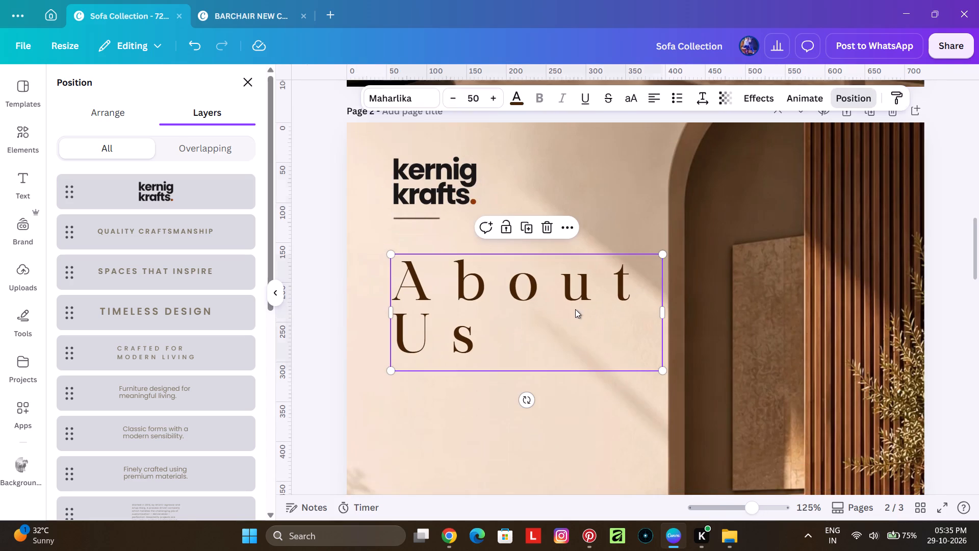
pyautogui.doubleClick(485, 318)
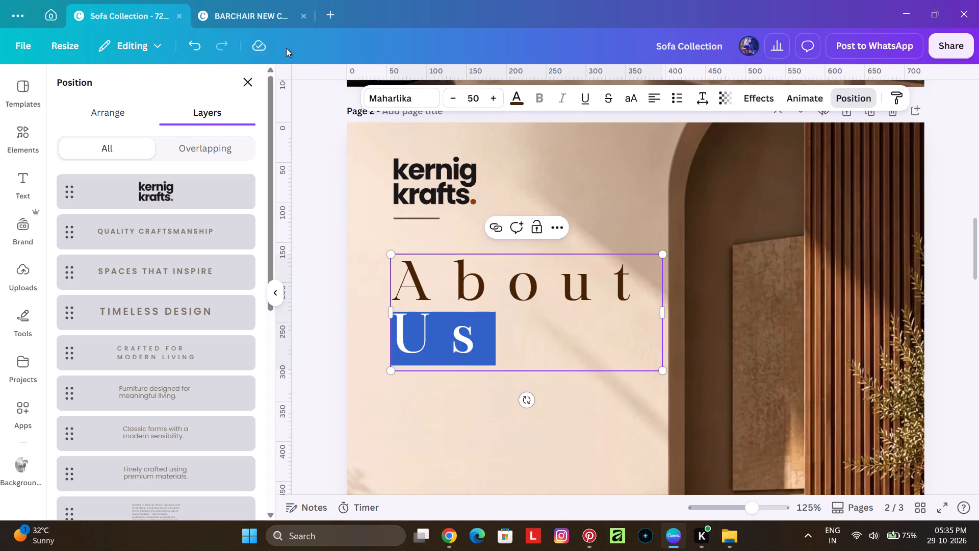
pyautogui.click(236, 7)
pyautogui.click(608, 267)
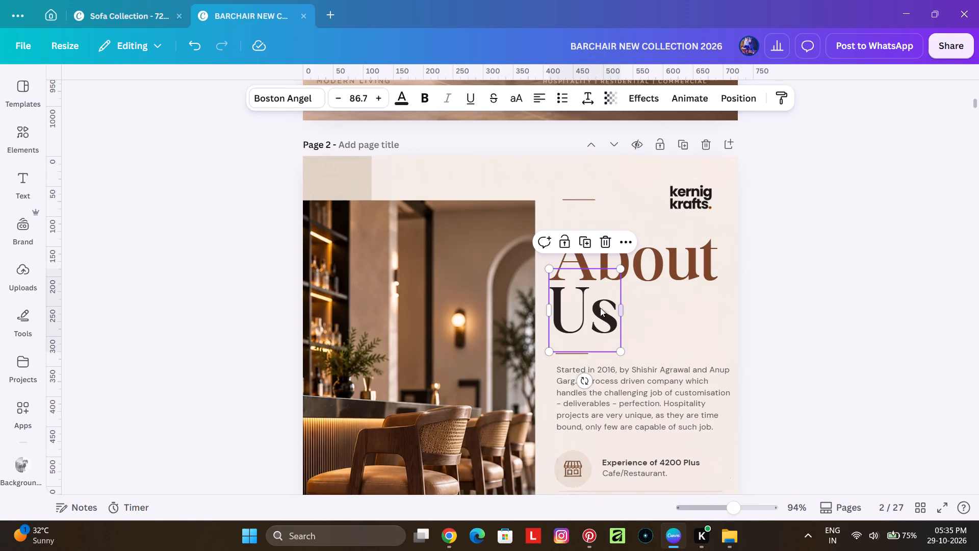
pyautogui.click(143, 17)
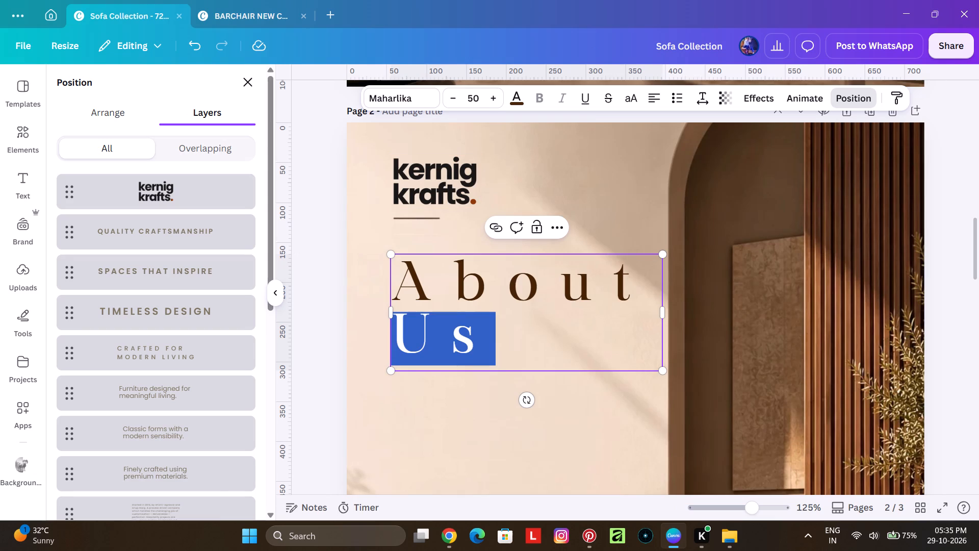
pyautogui.click(427, 415)
pyautogui.click(242, 76)
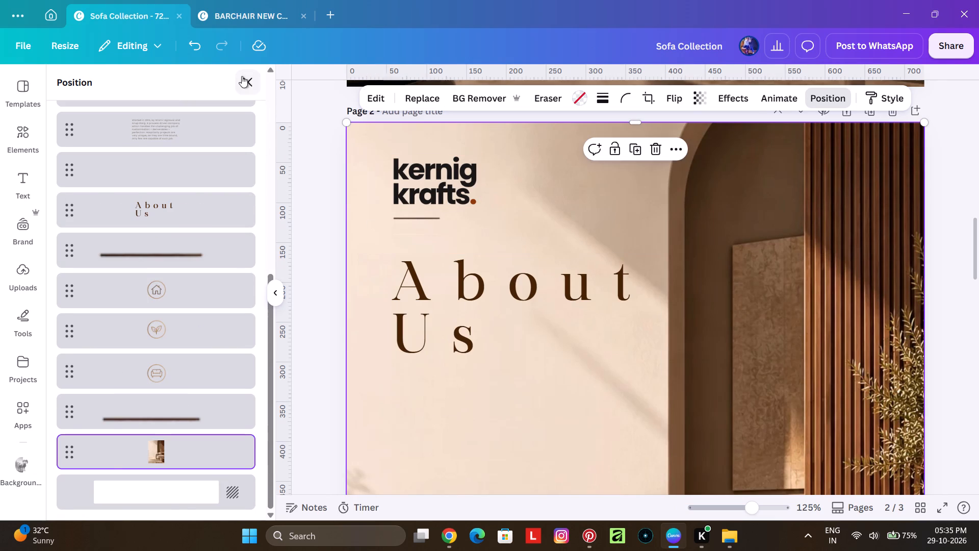
pyautogui.click(425, 274)
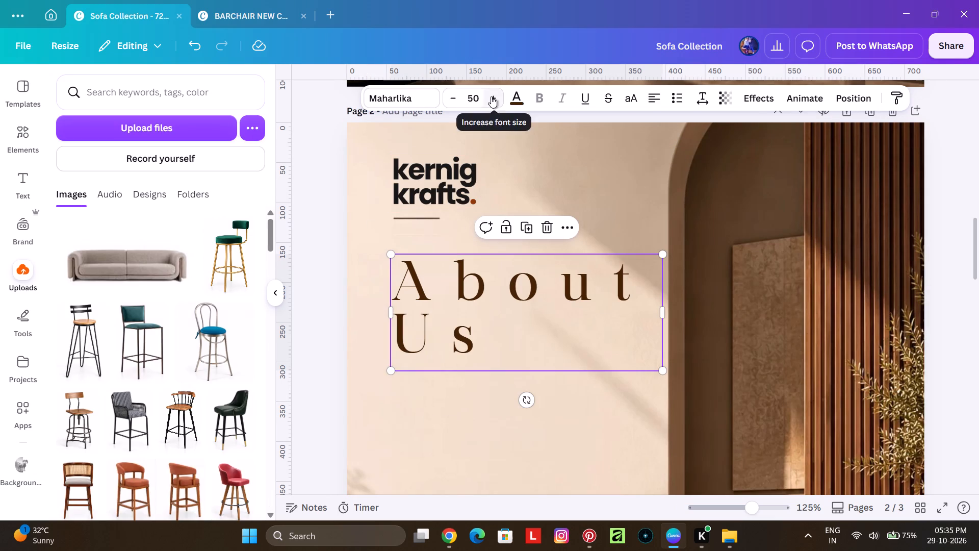
pyautogui.click(421, 96)
pyautogui.click(119, 408)
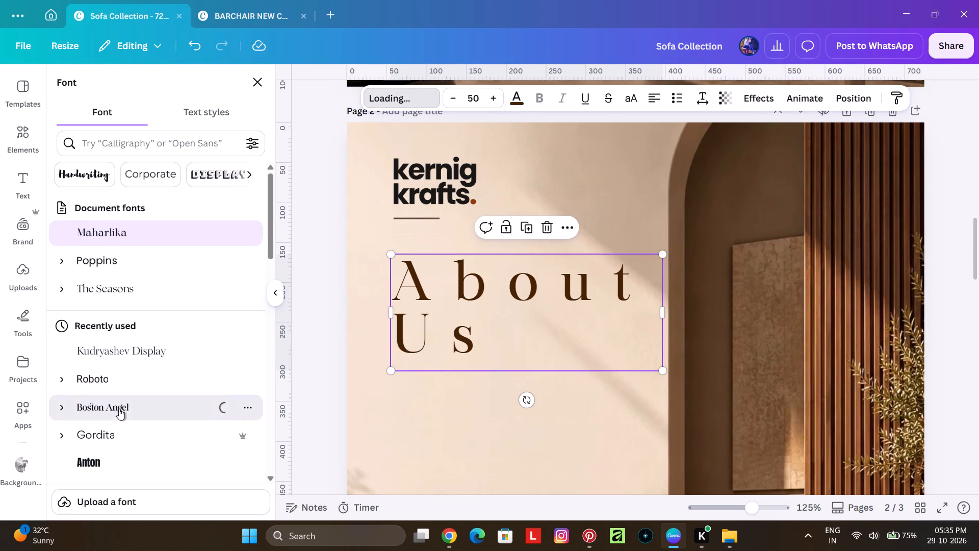
pyautogui.click(67, 411)
pyautogui.scroll(-2, 127, 427)
pyautogui.click(119, 334)
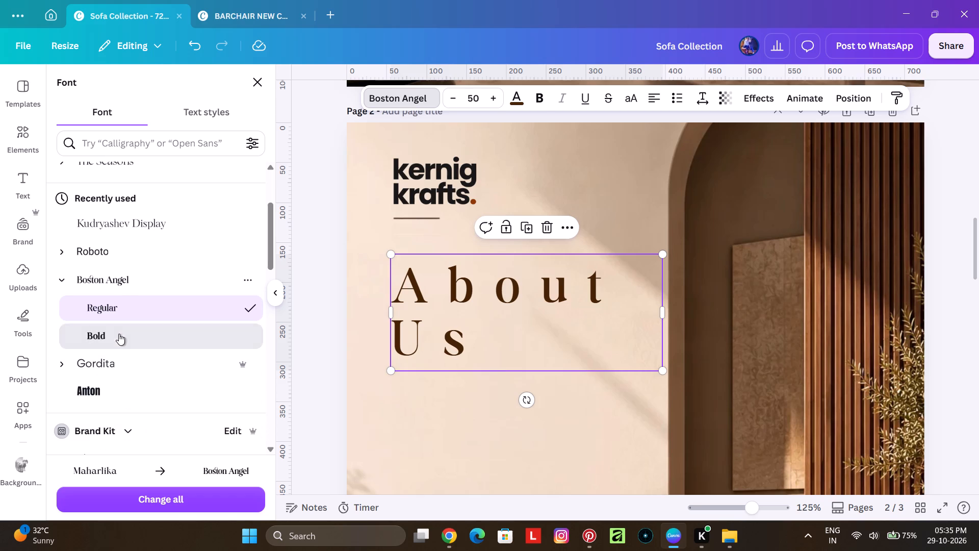
# Copy the brown colour code #7B462A from the word About on page 2 of the BARCHAIR design.
pyautogui.click(487, 336)
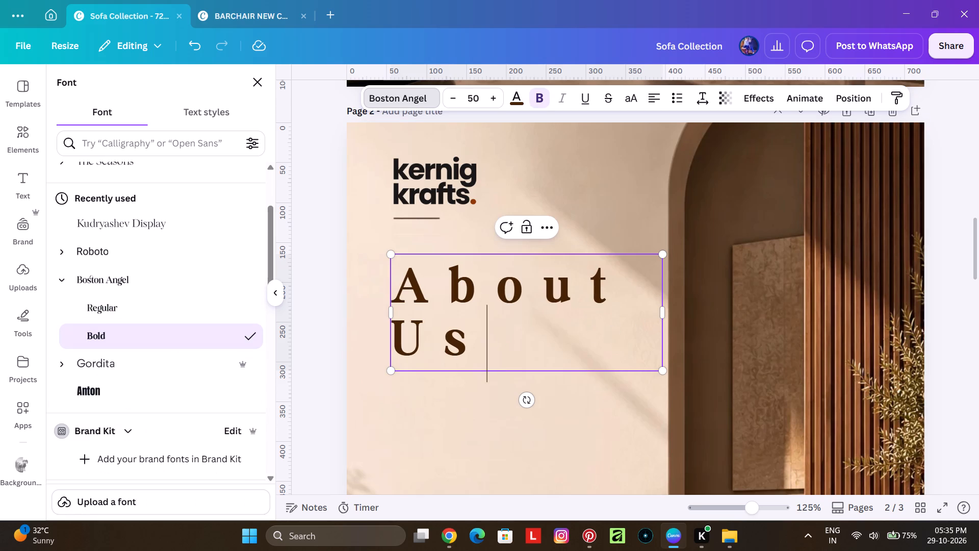
pyautogui.moveTo(466, 344); pyautogui.dragTo(410, 341)
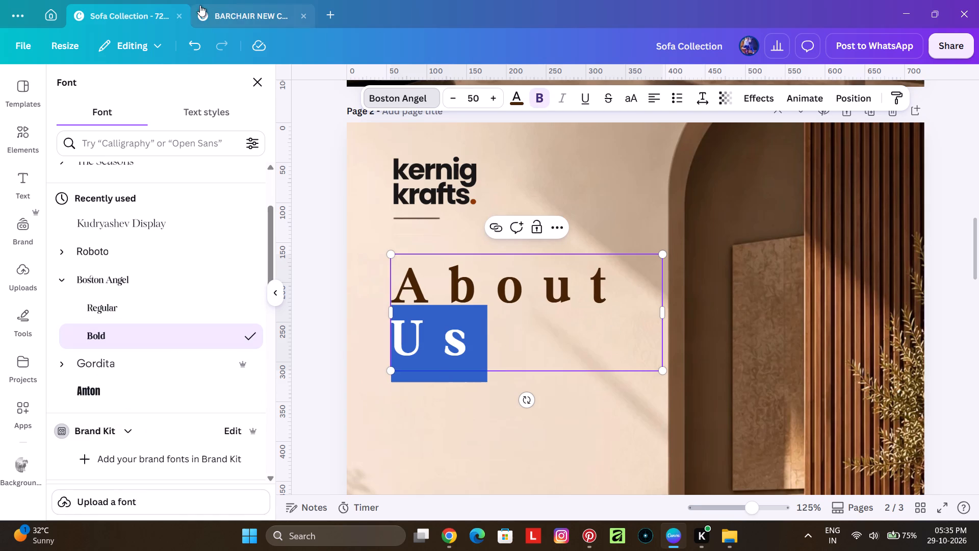
pyautogui.click(200, 5)
pyautogui.click(639, 269)
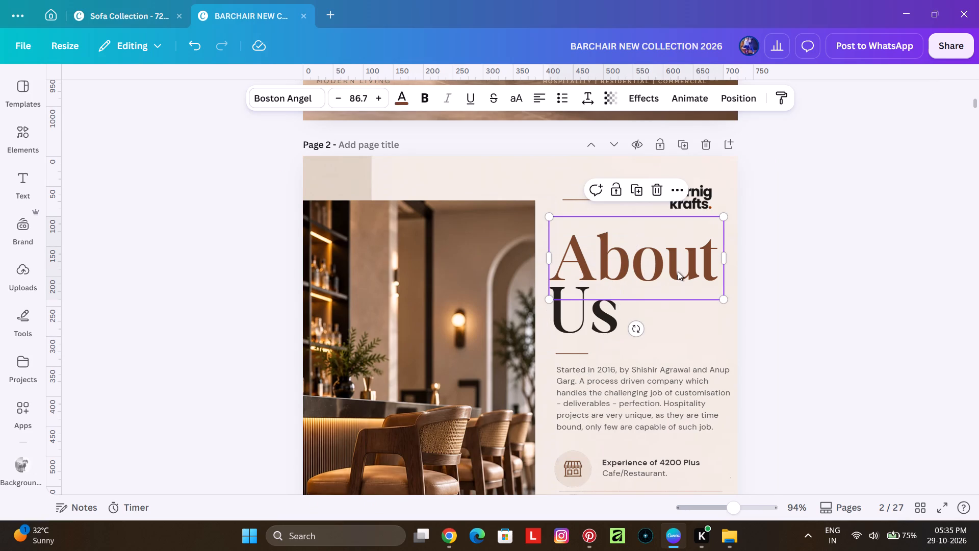
pyautogui.click(397, 103)
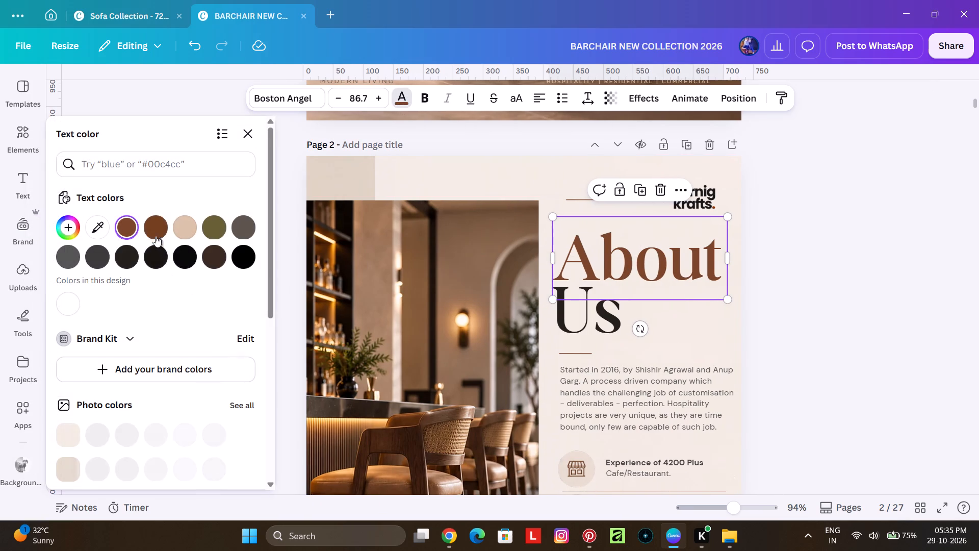
pyautogui.click(123, 224)
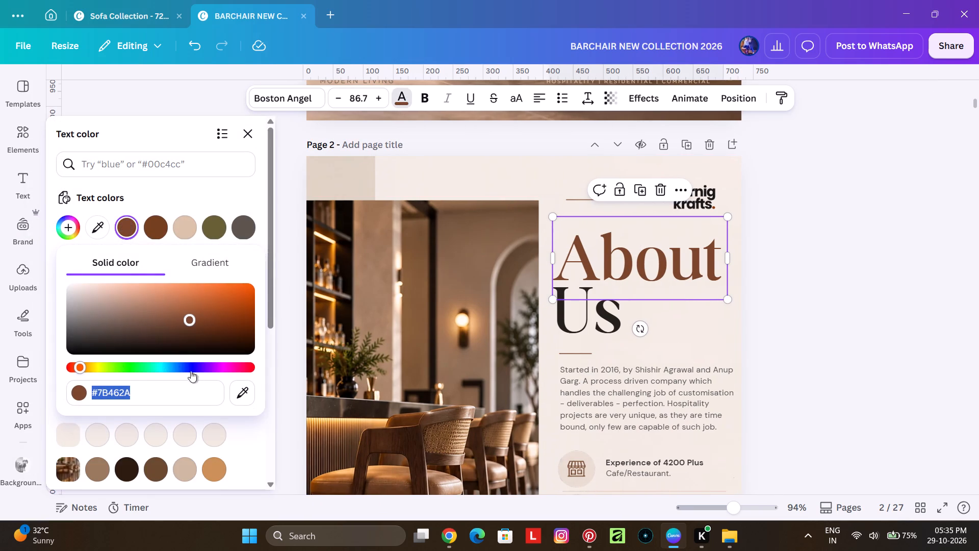
pyautogui.hotkey('ctrl', 'c')
pyautogui.hotkey('ctrl', 'c')
pyautogui.hotkey('ctrl', 'c')
pyautogui.hotkey('ctrl', 'c')
# Apply the copied colour #7B462A to the whole About Us heading in the Sofa Collection design.
pyautogui.click(155, 22)
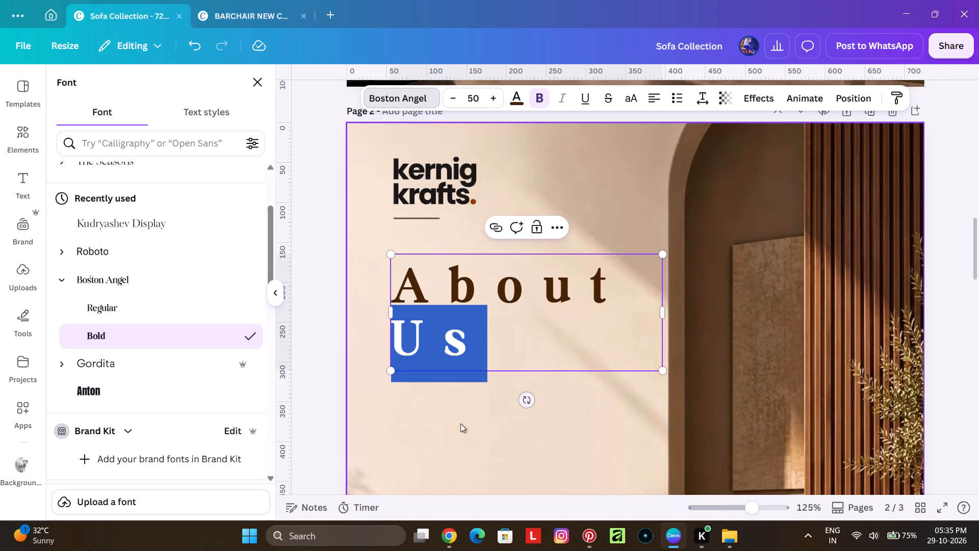
pyautogui.click(398, 405)
pyautogui.click(463, 278)
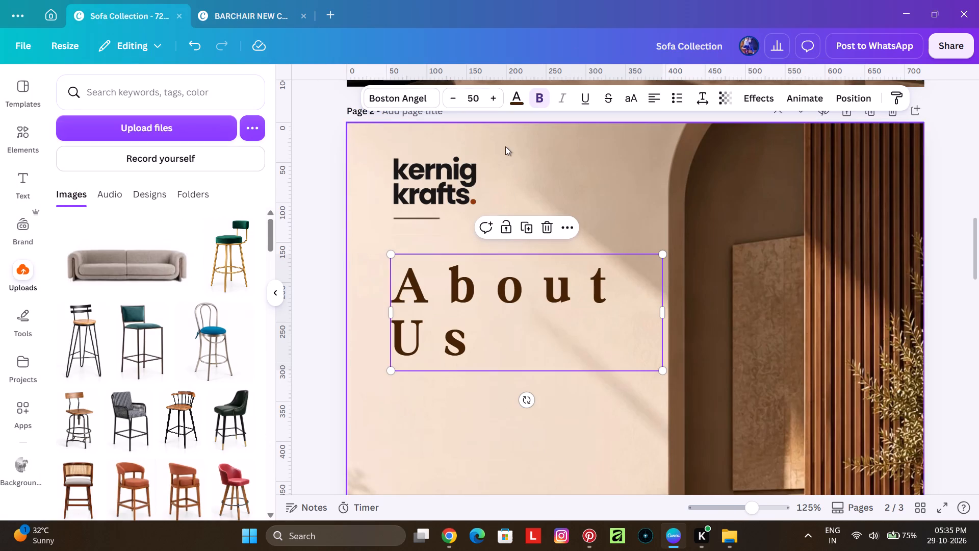
pyautogui.click(521, 94)
pyautogui.click(155, 179)
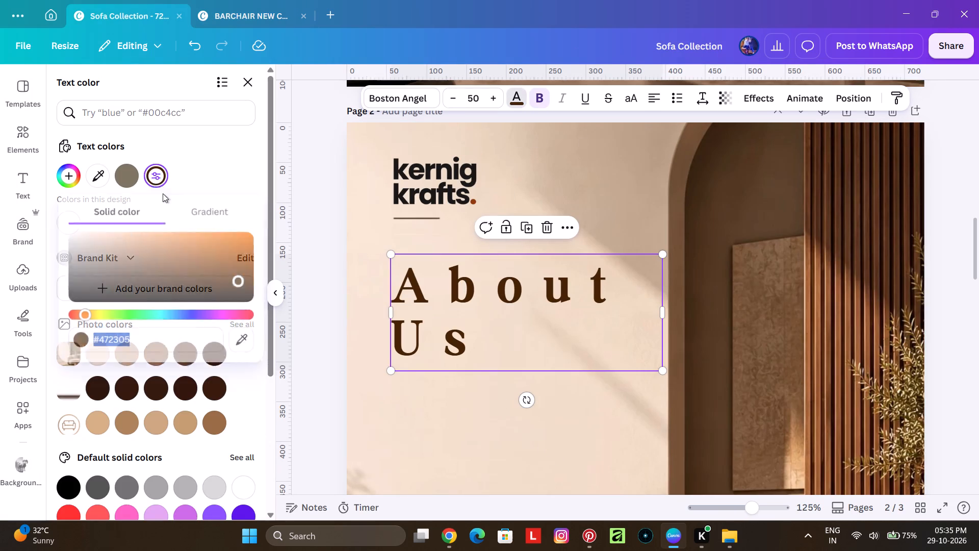
pyautogui.hotkey('ctrl', 'v')
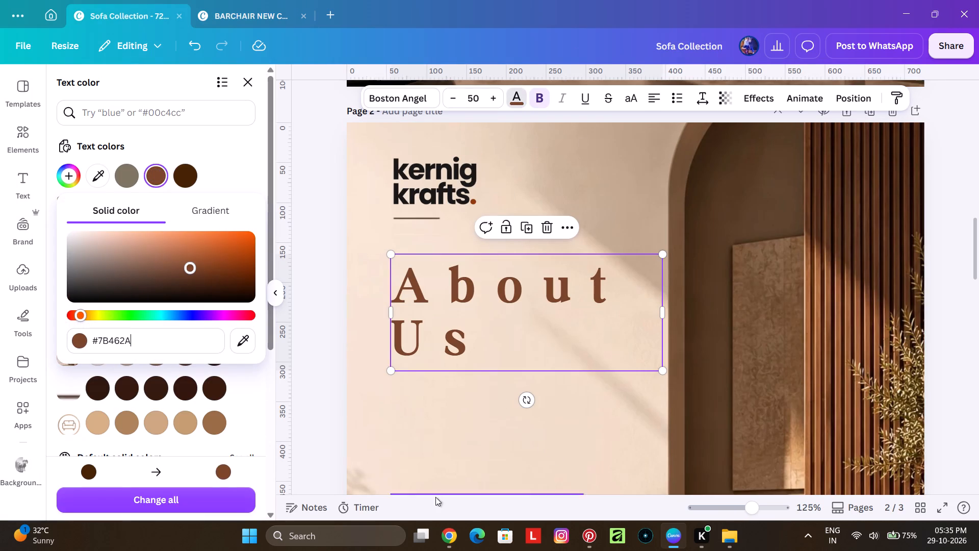
# Recolour only the word Us in the About Us heading to black.
pyautogui.click(467, 449)
pyautogui.doubleClick(469, 350)
pyautogui.click(480, 347)
pyautogui.moveTo(485, 343); pyautogui.dragTo(406, 342)
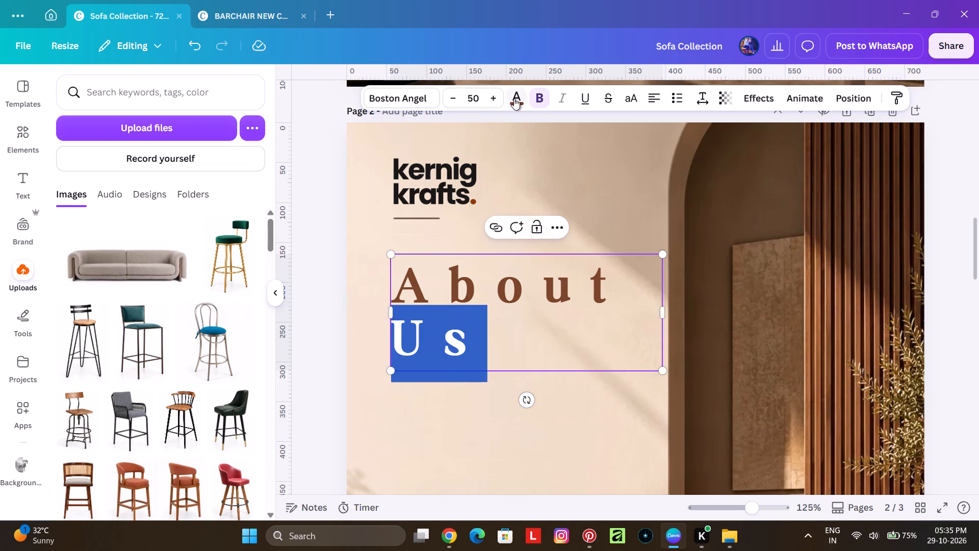
pyautogui.click(515, 98)
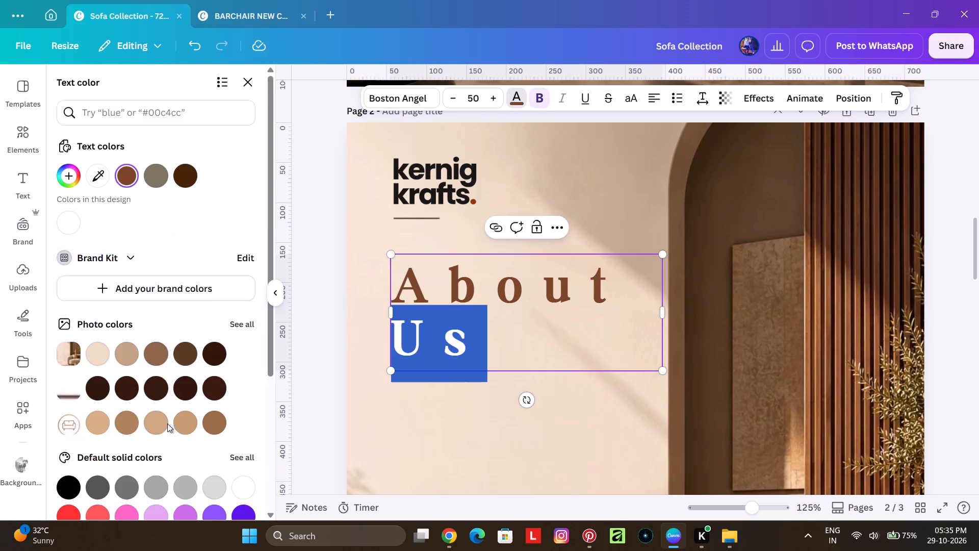
pyautogui.scroll(-2, 167, 423)
pyautogui.click(71, 357)
pyautogui.click(475, 419)
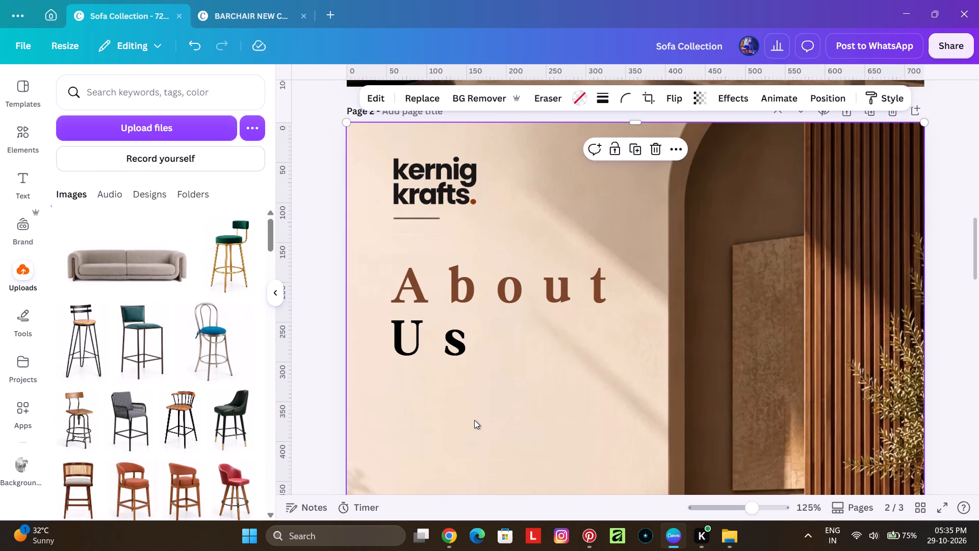
# Narrow the About Us heading's text box slightly, bringing its edge closer to the end of the word About.
pyautogui.click(511, 323)
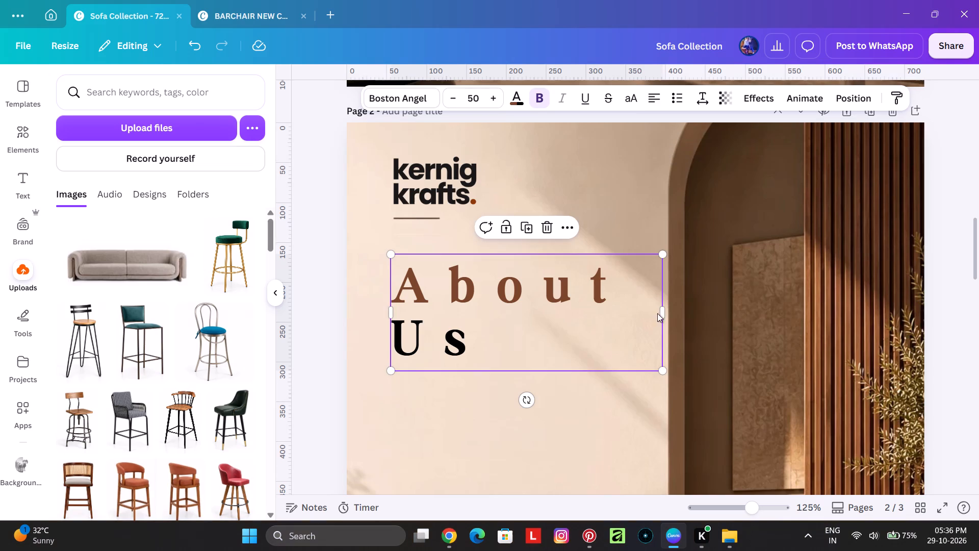
pyautogui.moveTo(665, 314); pyautogui.dragTo(780, 323)
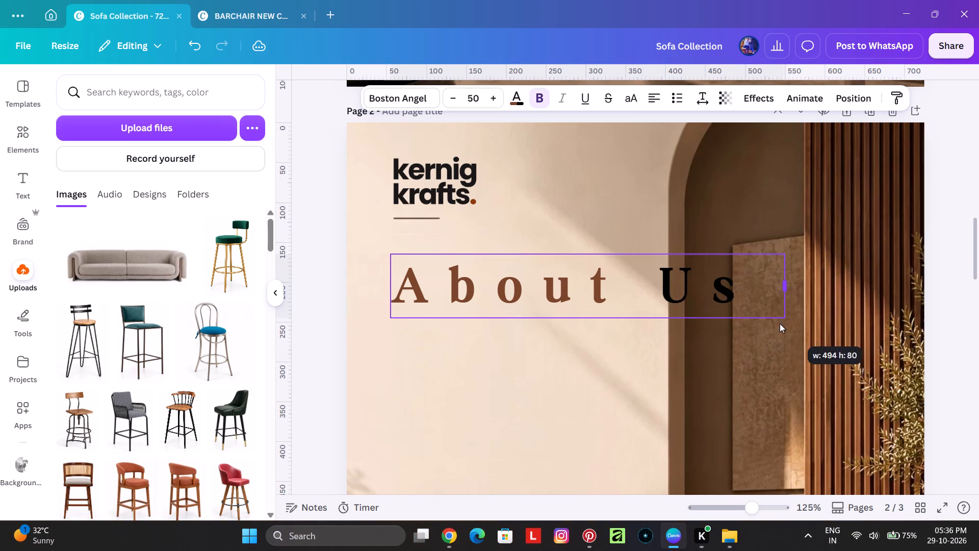
pyautogui.moveTo(780, 323); pyautogui.dragTo(648, 330)
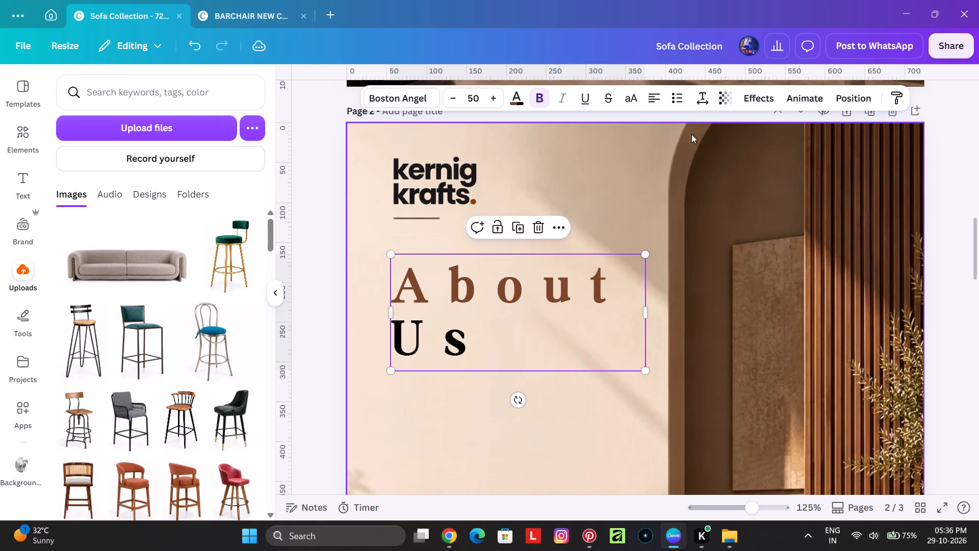
# Set the About Us heading's letter spacing to 120.
pyautogui.click(697, 104)
pyautogui.moveTo(690, 149); pyautogui.dragTo(690, 147)
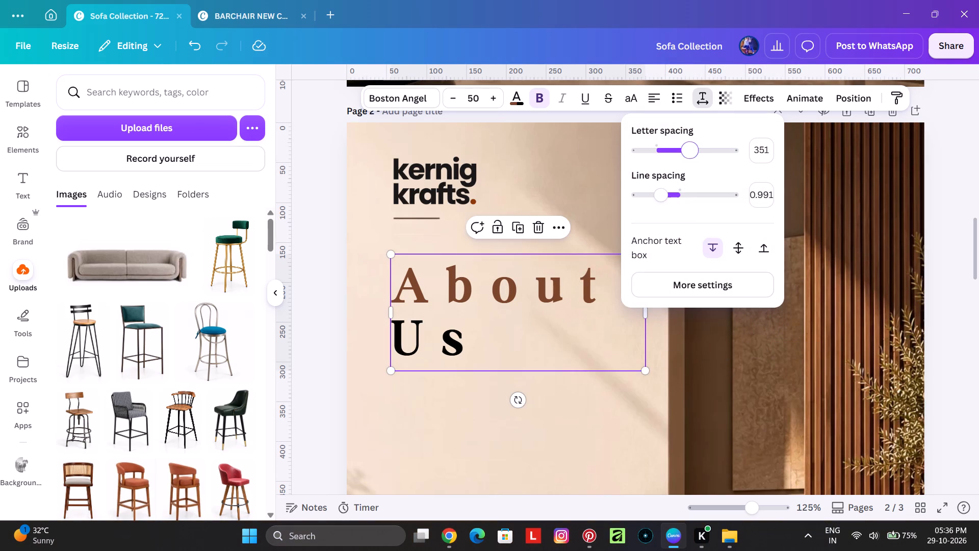
pyautogui.moveTo(690, 147); pyautogui.dragTo(668, 149)
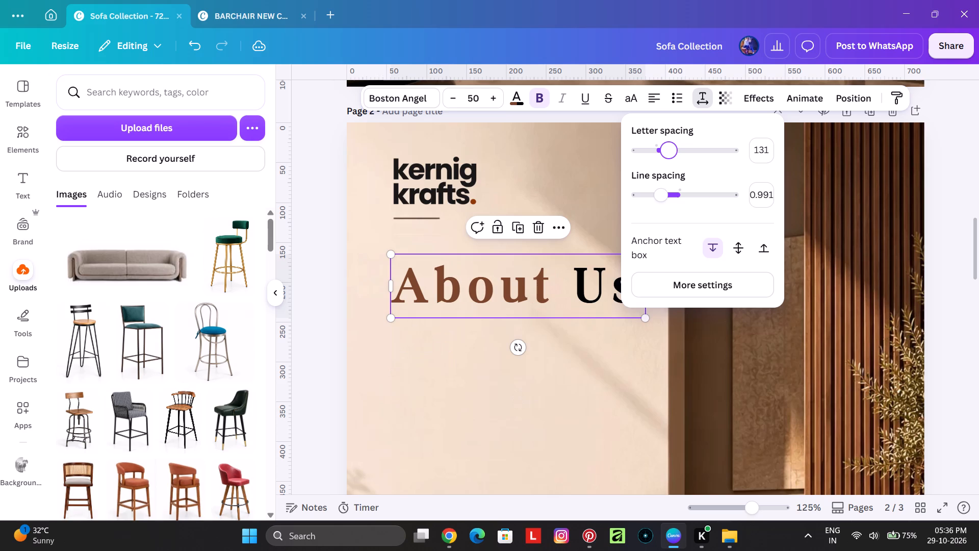
pyautogui.moveTo(668, 149); pyautogui.dragTo(668, 149)
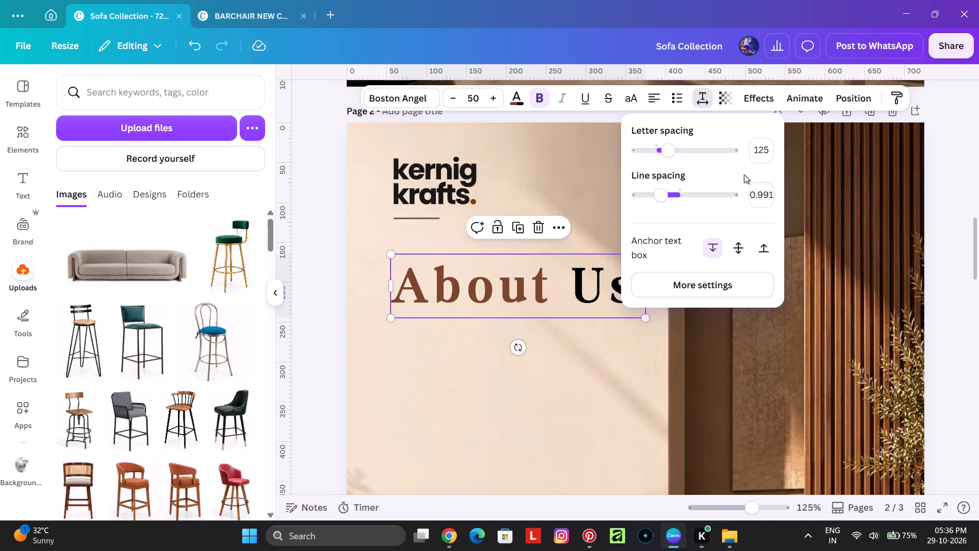
pyautogui.click(754, 158)
pyautogui.write('120')
pyautogui.press('Return')
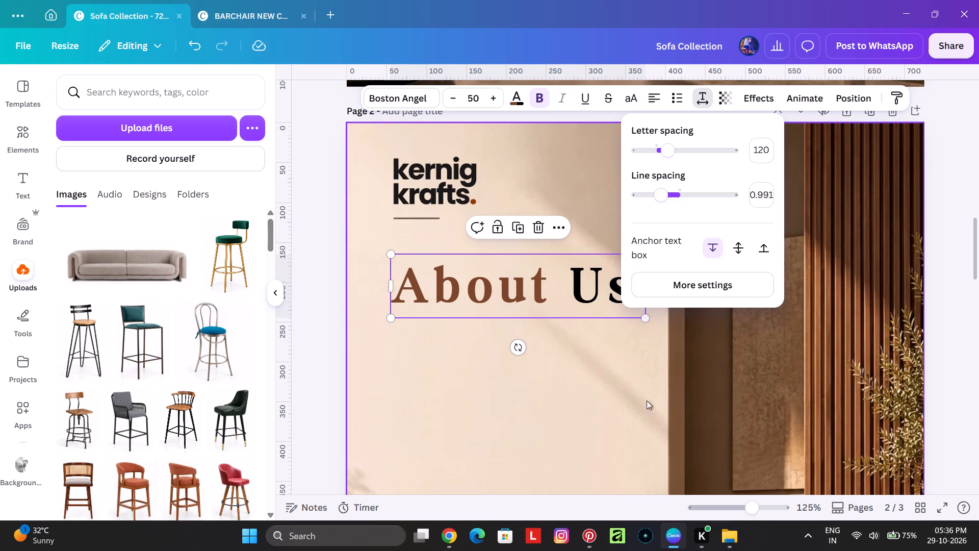
pyautogui.click(517, 368)
# Move the About Us heading up just beneath the short line under the kernig krafts logo, keeping it aligned with the logo.
pyautogui.moveTo(551, 306); pyautogui.dragTo(547, 290)
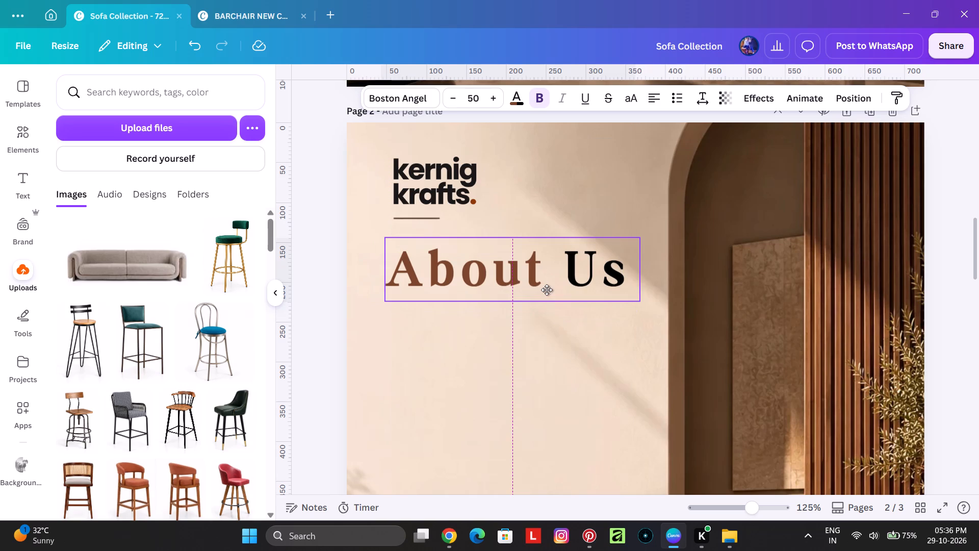
pyautogui.moveTo(547, 290); pyautogui.dragTo(557, 283)
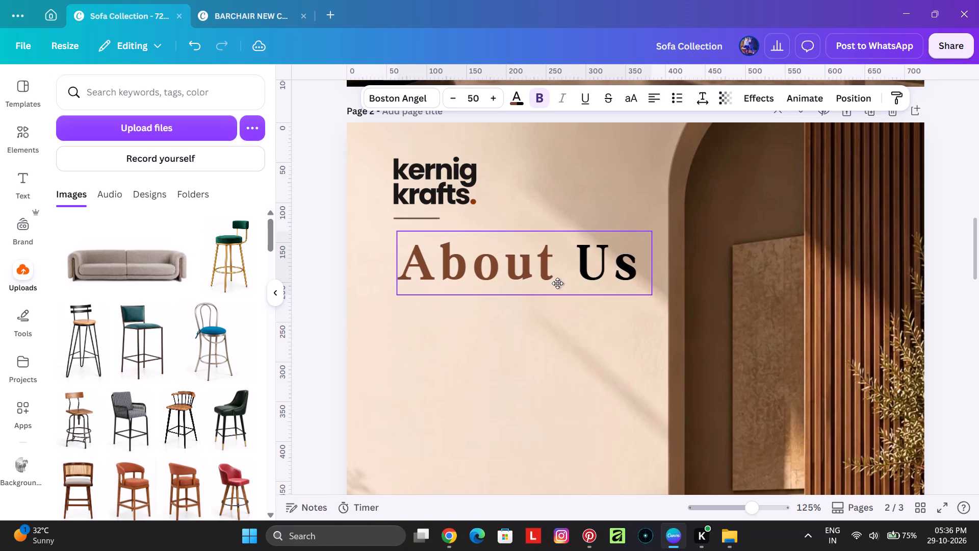
pyautogui.moveTo(557, 283); pyautogui.dragTo(549, 282)
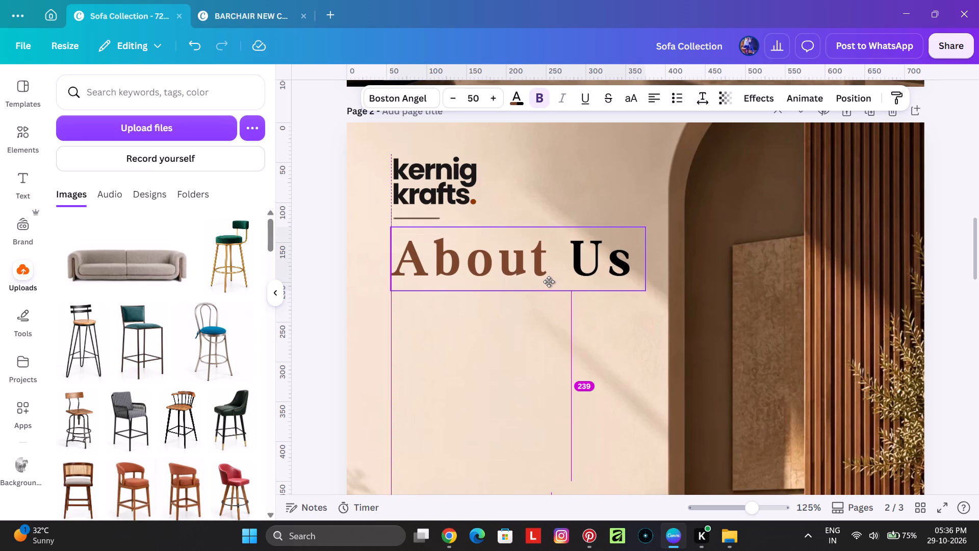
pyautogui.moveTo(549, 282); pyautogui.dragTo(549, 287)
pyautogui.click(553, 358)
# Move the company paragraph up directly beneath the About Us heading, widening its text box and lining it up with the heading's left edge.
pyautogui.keyDown('ctrl'); pyautogui.scroll(-4, 547, 354); pyautogui.keyUp('ctrl')
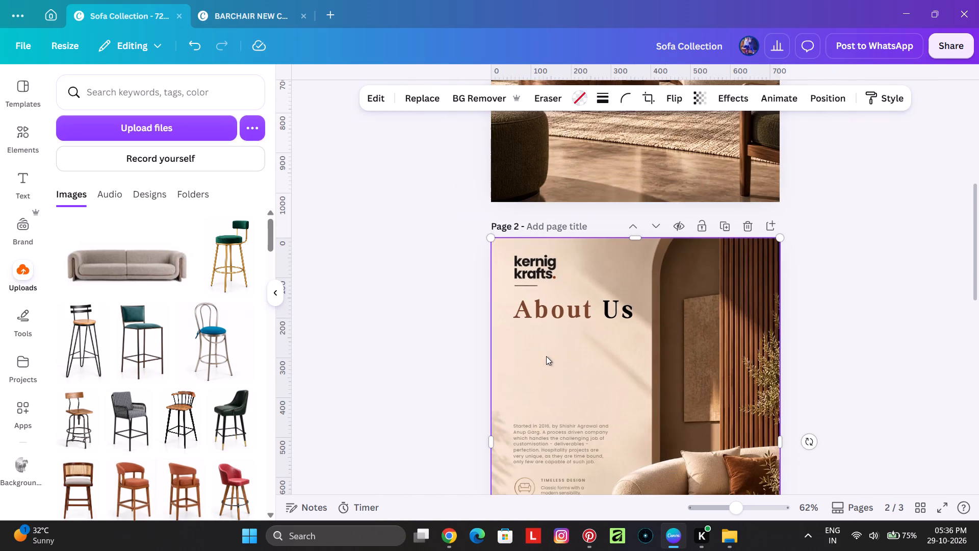
pyautogui.keyDown('ctrl'); pyautogui.scroll(3, 568, 433); pyautogui.keyUp('ctrl')
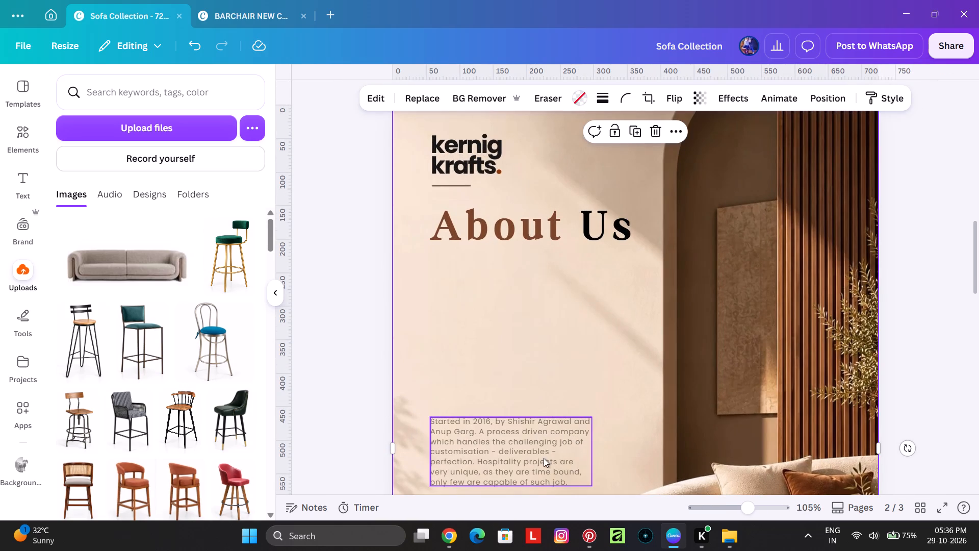
pyautogui.moveTo(544, 458); pyautogui.dragTo(543, 302)
pyautogui.moveTo(591, 295); pyautogui.dragTo(607, 296)
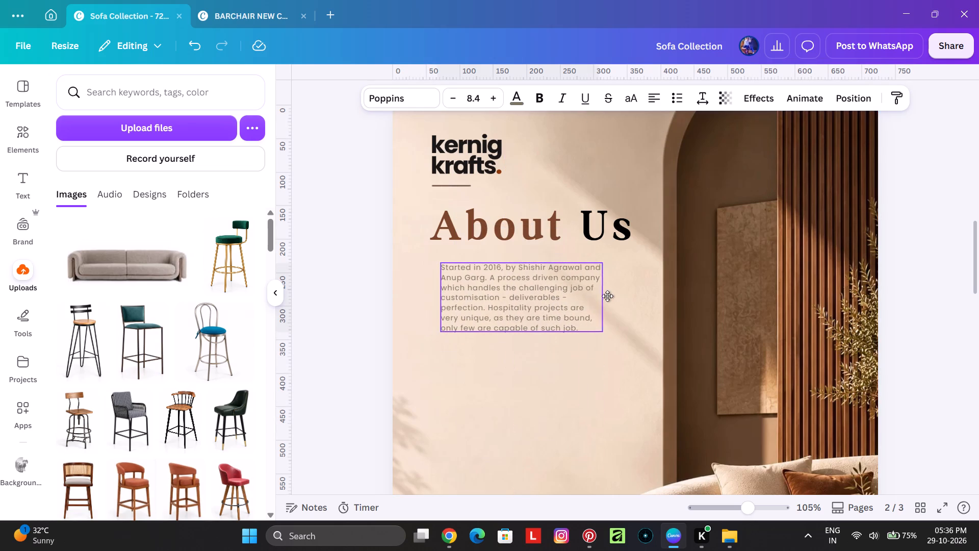
pyautogui.moveTo(607, 296); pyautogui.dragTo(619, 298)
pyautogui.moveTo(621, 299); pyautogui.dragTo(652, 299)
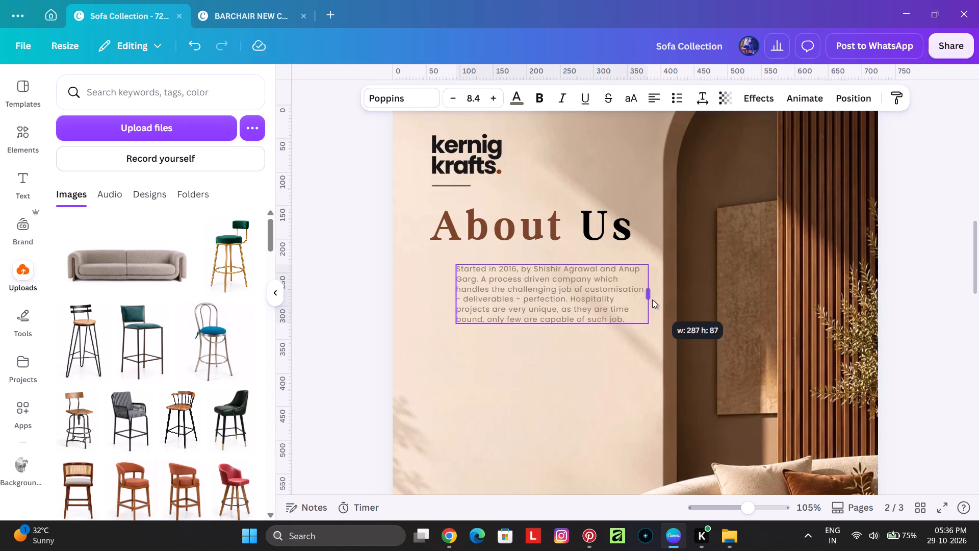
pyautogui.moveTo(652, 299); pyautogui.dragTo(657, 299)
pyautogui.moveTo(593, 299); pyautogui.dragTo(564, 296)
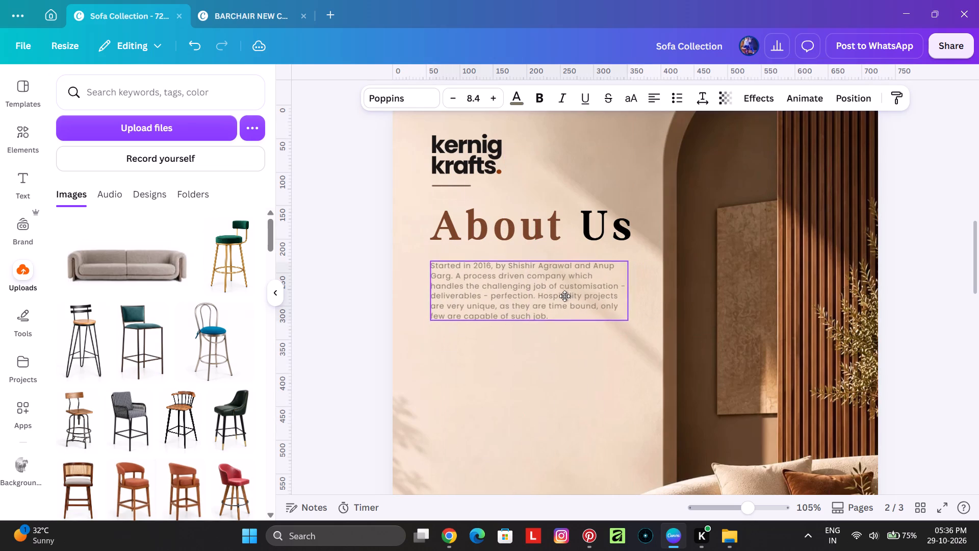
pyautogui.moveTo(564, 296); pyautogui.dragTo(568, 290)
pyautogui.keyDown('ctrl'); pyautogui.scroll(-3, 508, 327); pyautogui.keyUp('ctrl')
pyautogui.click(417, 337)
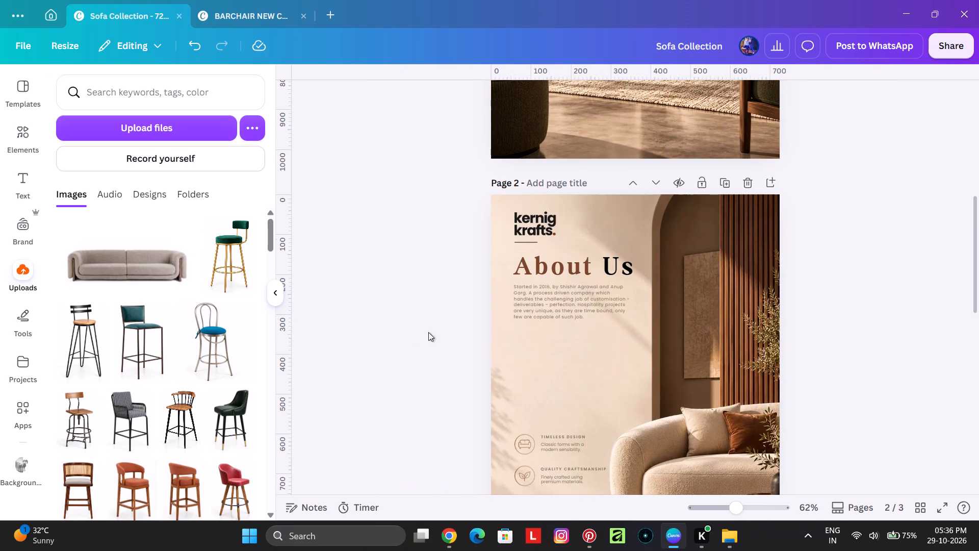
# Place a vertical guide at about 58 on the ruler, along the left edge of the kernig krafts logo.
pyautogui.keyDown('ctrl'); pyautogui.scroll(6, 577, 333); pyautogui.keyUp('ctrl')
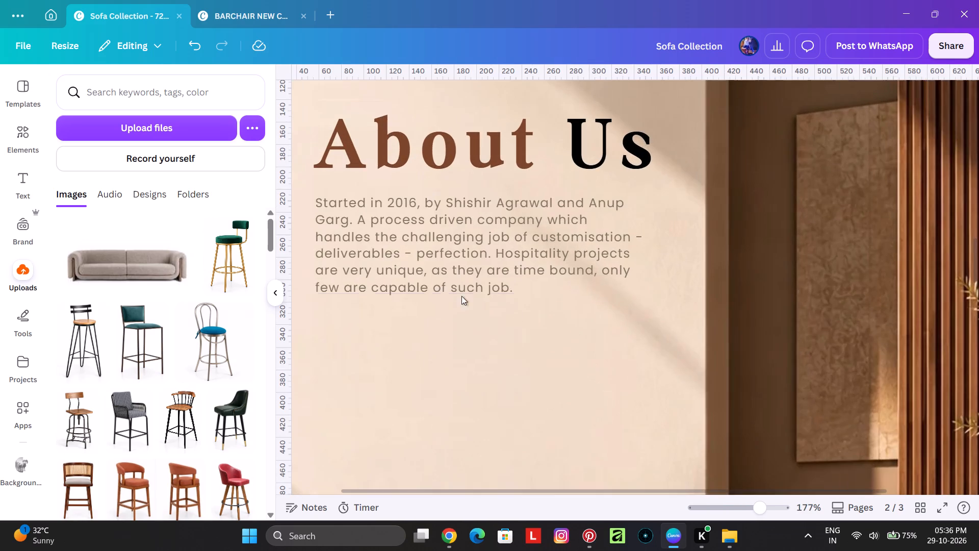
pyautogui.keyDown('ctrl'); pyautogui.scroll(-2, 395, 256); pyautogui.keyUp('ctrl')
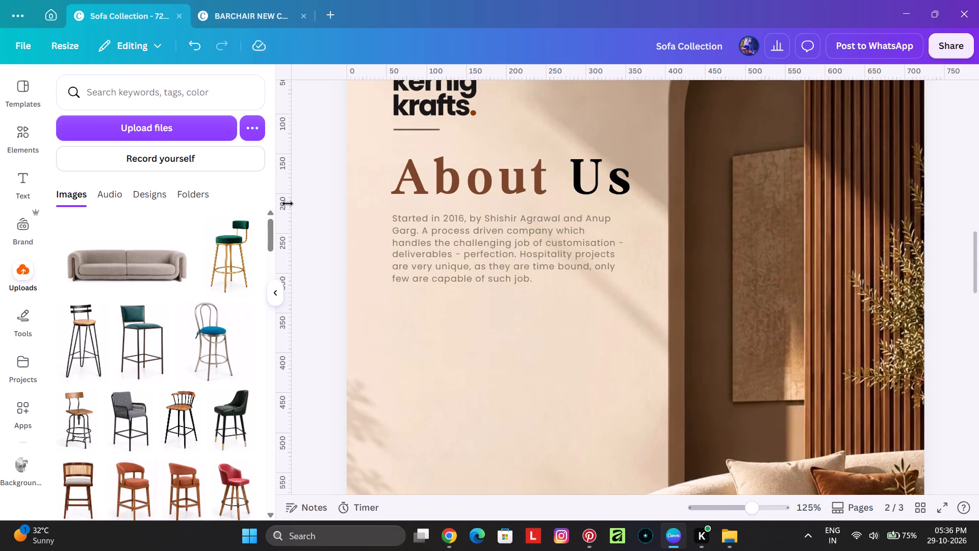
pyautogui.moveTo(287, 204); pyautogui.dragTo(392, 202)
pyautogui.keyDown('ctrl'); pyautogui.scroll(4, 388, 155); pyautogui.keyUp('ctrl')
pyautogui.scroll(3, 329, 157)
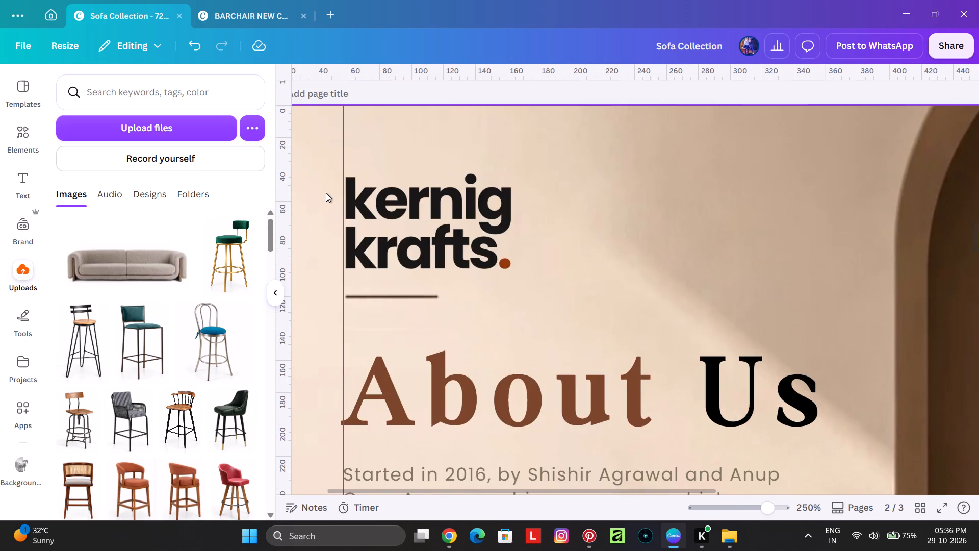
pyautogui.keyDown('ctrl'); pyautogui.scroll(9, 326, 212); pyautogui.keyUp('ctrl')
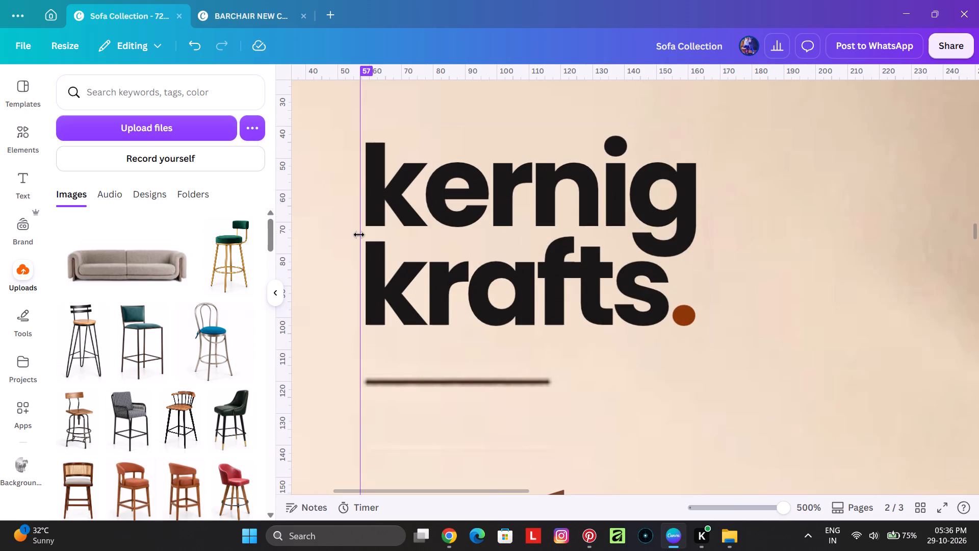
pyautogui.moveTo(359, 235); pyautogui.dragTo(365, 235)
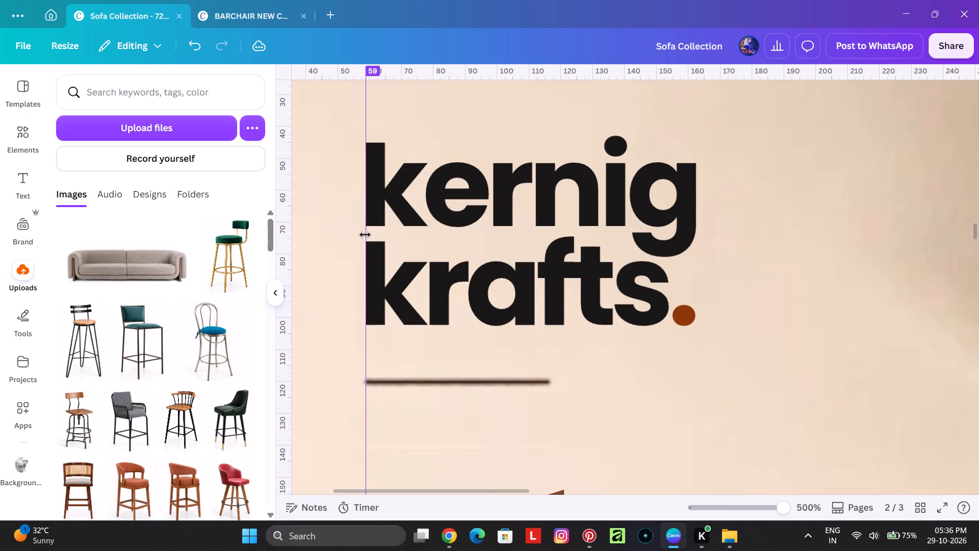
pyautogui.moveTo(365, 235); pyautogui.dragTo(364, 235)
# Nudge the About Us heading and the company paragraph rightward so both start at the vertical guide.
pyautogui.keyDown('ctrl'); pyautogui.scroll(-3, 391, 259); pyautogui.keyUp('ctrl')
pyautogui.scroll(-3, 405, 312)
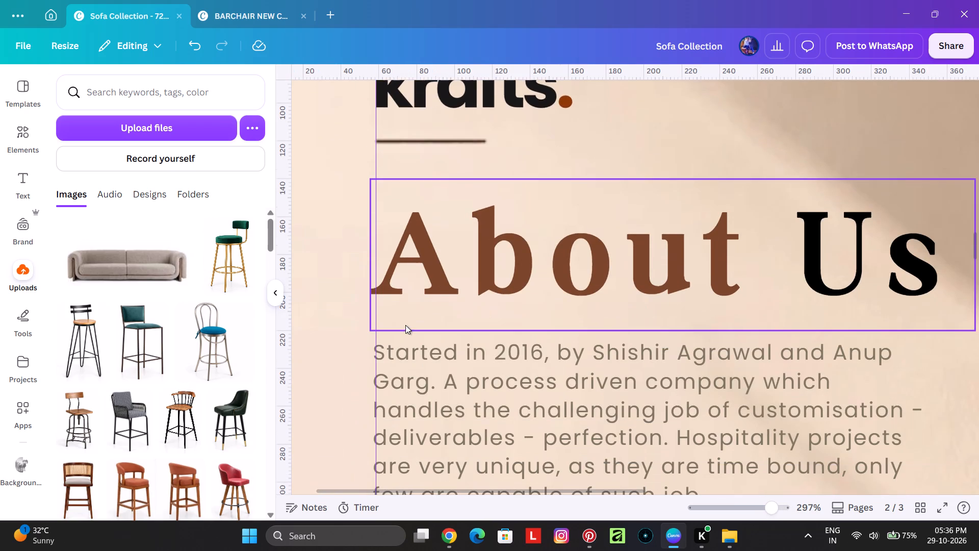
pyautogui.click(441, 290)
pyautogui.press('Right')
pyautogui.press('Right')
pyautogui.press('Right')
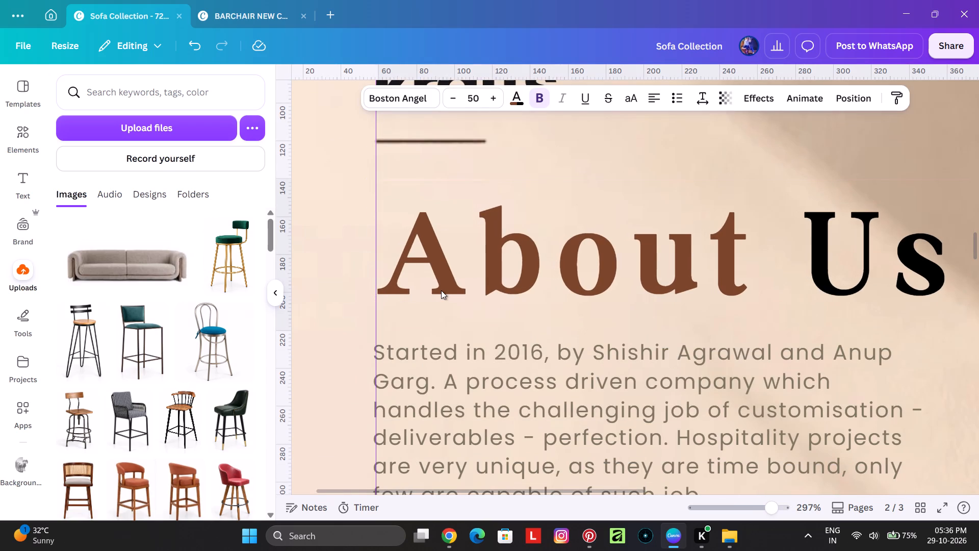
pyautogui.click(458, 374)
pyautogui.press('Right')
pyautogui.press('Right')
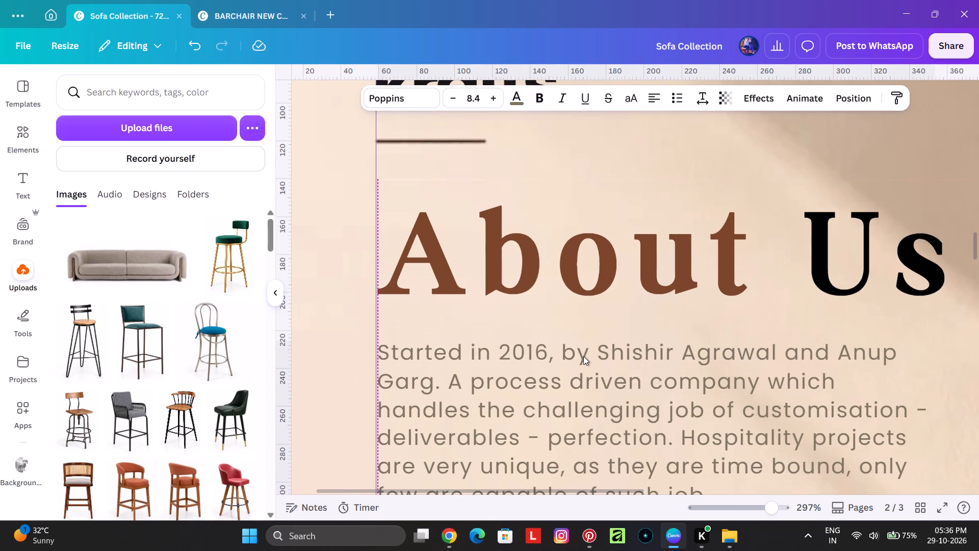
# Widen the company paragraph's text box to about 319, matching the width of the About Us heading's box.
pyautogui.keyDown('ctrl'); pyautogui.scroll(-3, 450, 306); pyautogui.keyUp('ctrl')
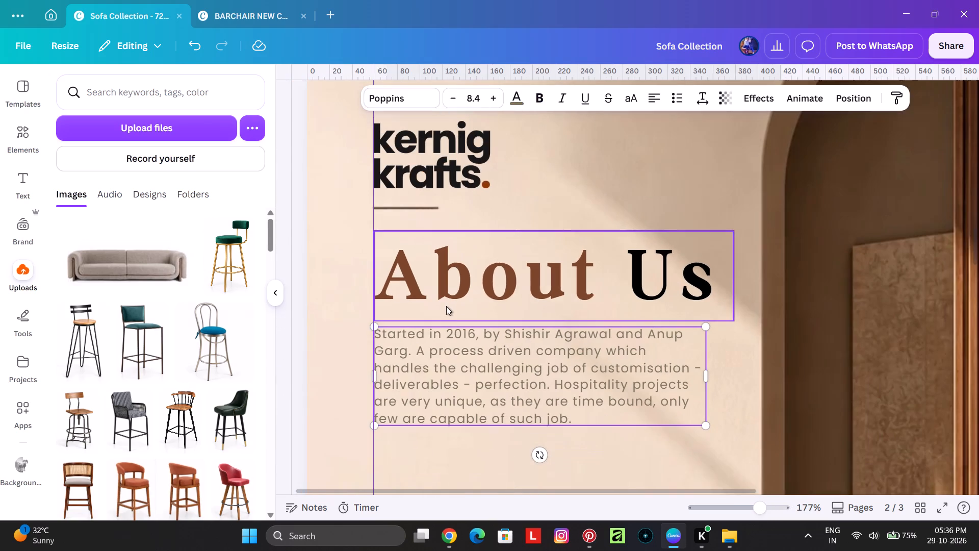
pyautogui.moveTo(710, 375); pyautogui.dragTo(738, 374)
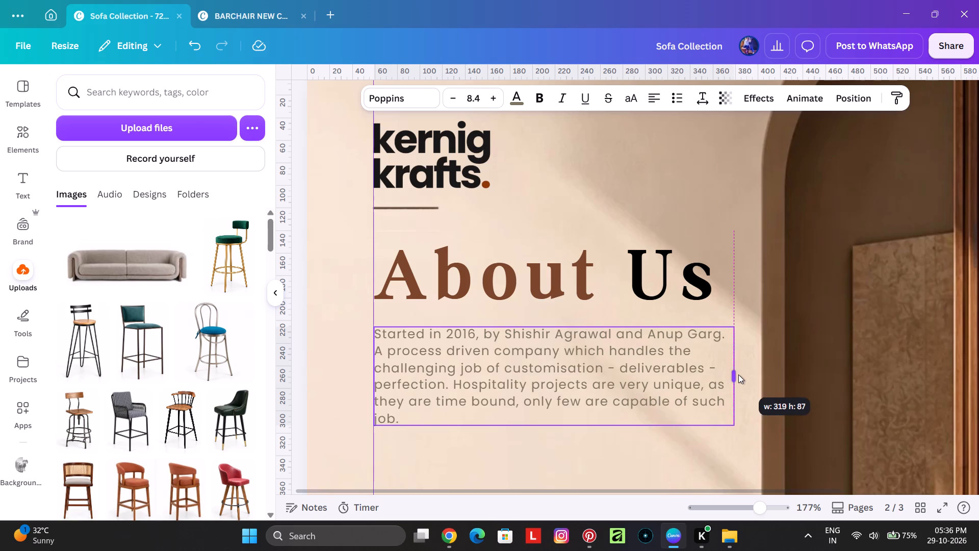
pyautogui.moveTo(738, 374); pyautogui.dragTo(734, 376)
pyautogui.keyDown('ctrl'); pyautogui.scroll(-2, 616, 379); pyautogui.keyUp('ctrl')
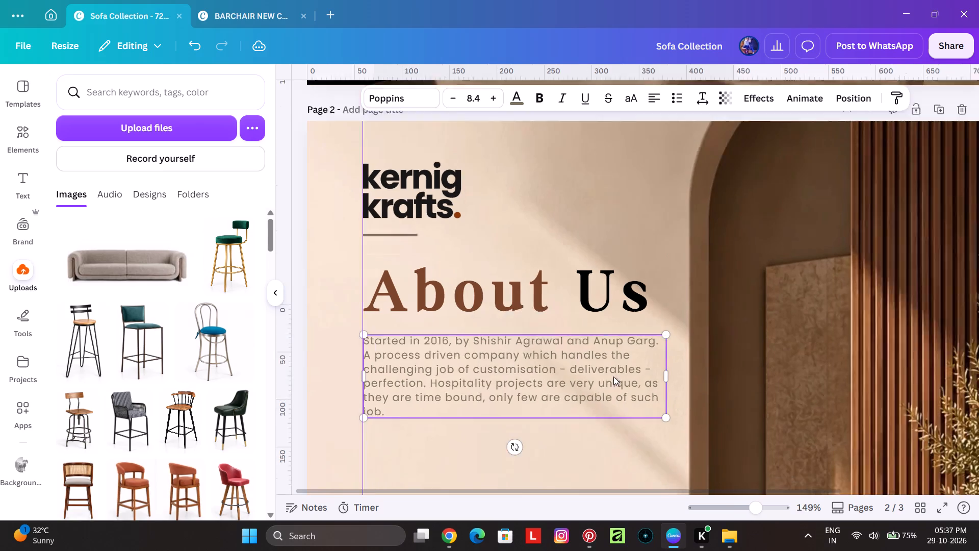
pyautogui.keyDown('ctrl'); pyautogui.scroll(-1, 613, 377); pyautogui.keyUp('ctrl')
pyautogui.click(315, 329)
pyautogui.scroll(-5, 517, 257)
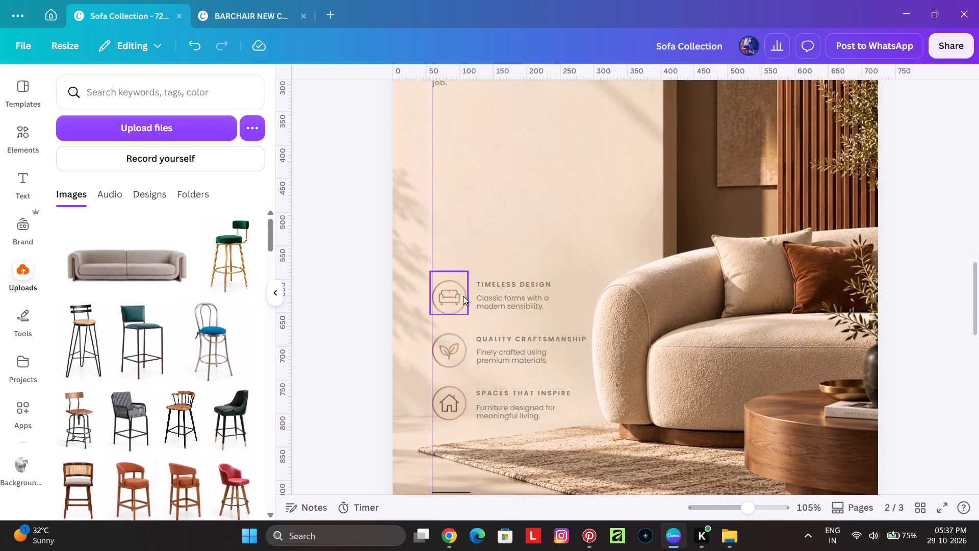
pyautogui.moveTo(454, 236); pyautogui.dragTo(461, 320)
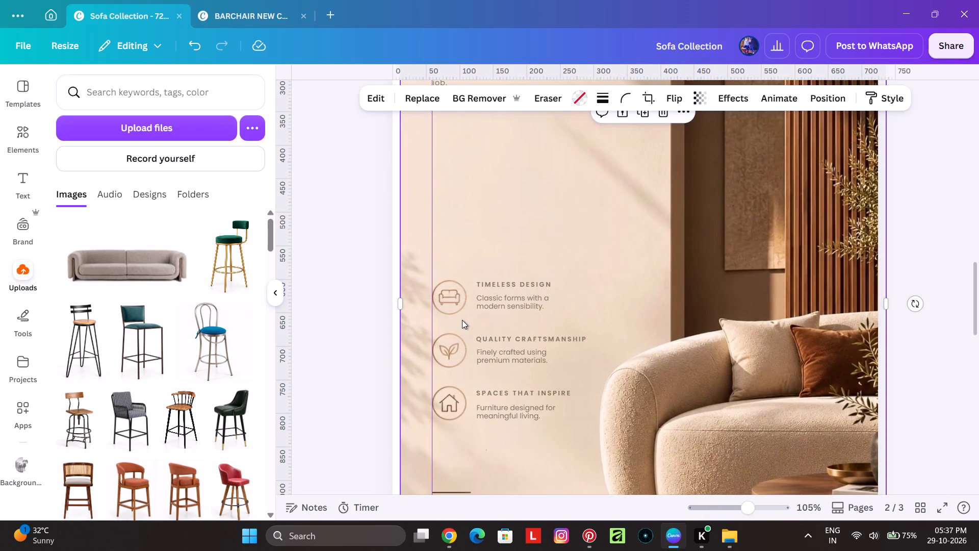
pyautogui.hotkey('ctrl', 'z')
# Lock the background photo on page 2.
pyautogui.click(518, 217)
pyautogui.scroll(3, 637, 258)
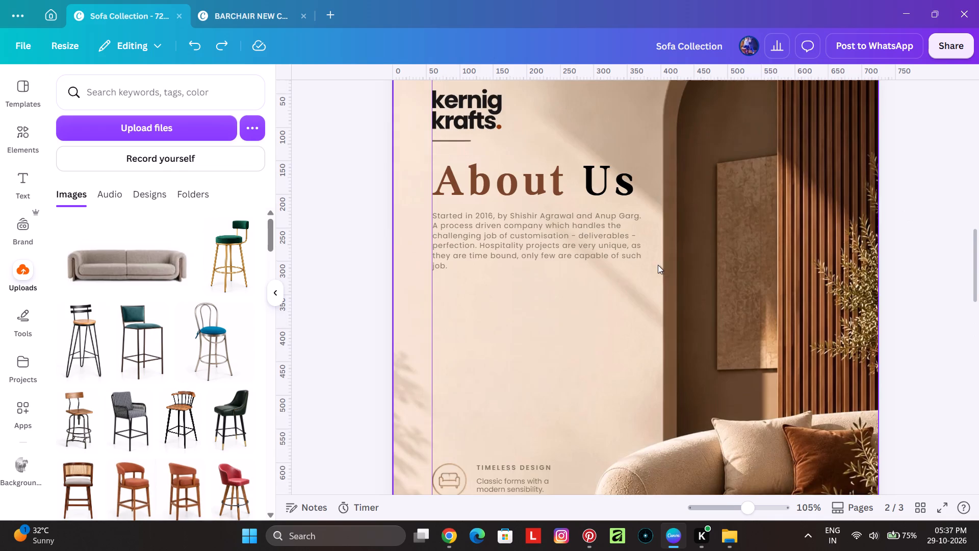
pyautogui.scroll(2, 640, 327)
pyautogui.click(627, 255)
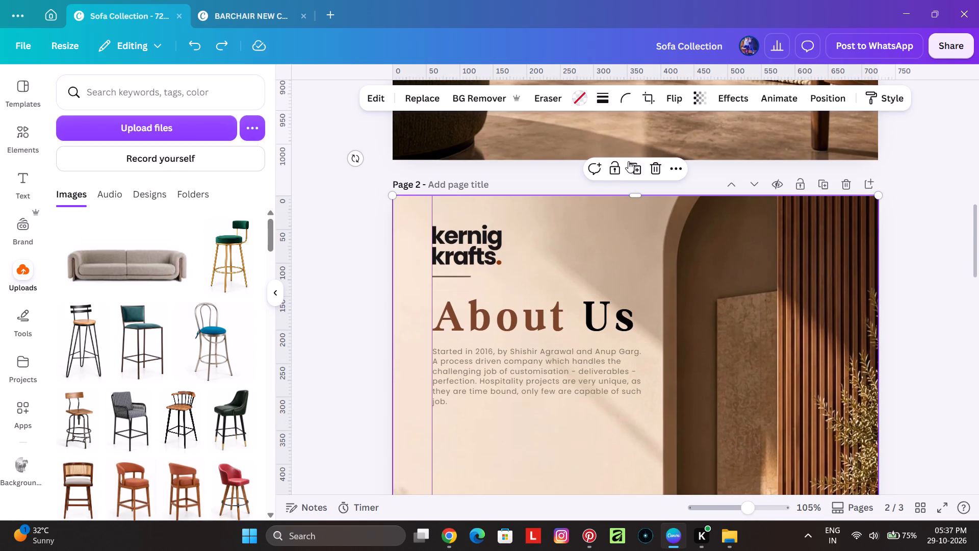
pyautogui.click(615, 171)
pyautogui.scroll(-2, 518, 260)
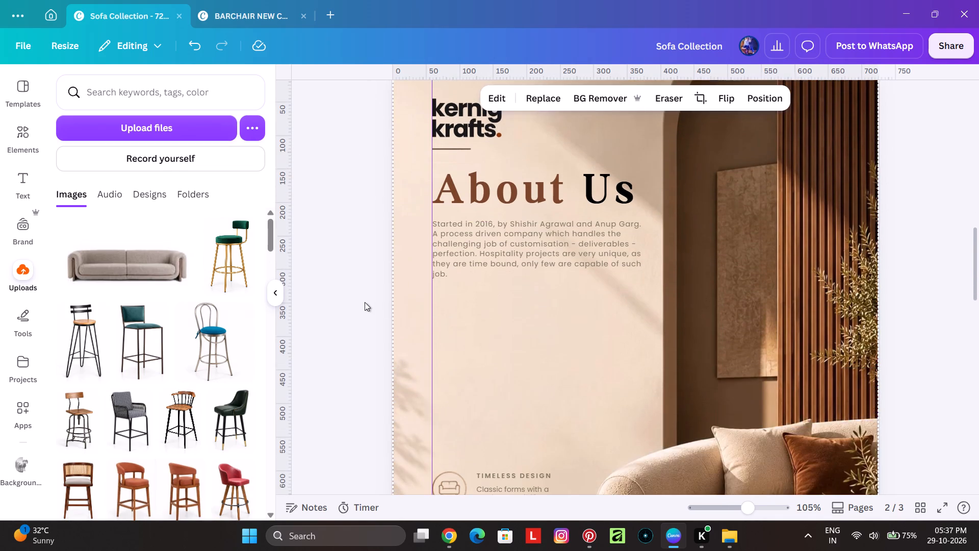
pyautogui.click(365, 302)
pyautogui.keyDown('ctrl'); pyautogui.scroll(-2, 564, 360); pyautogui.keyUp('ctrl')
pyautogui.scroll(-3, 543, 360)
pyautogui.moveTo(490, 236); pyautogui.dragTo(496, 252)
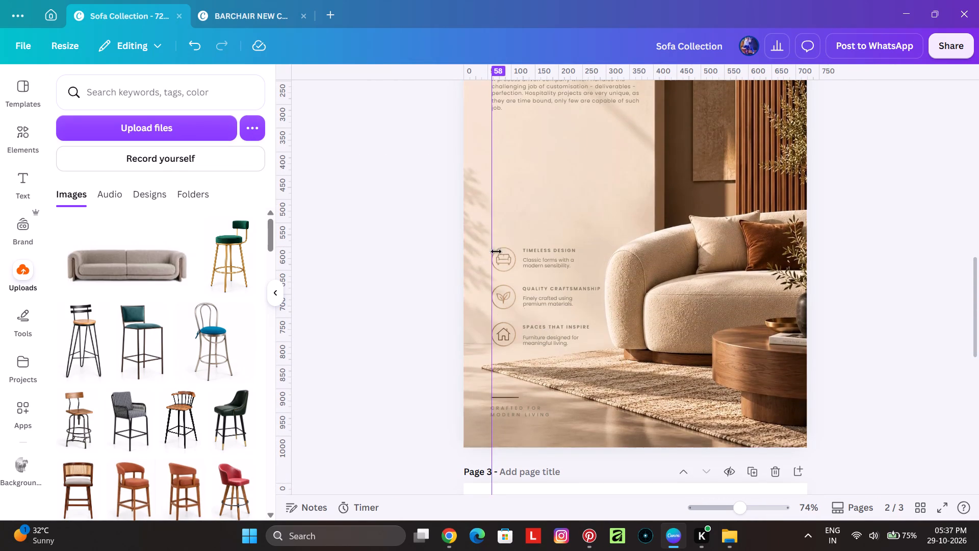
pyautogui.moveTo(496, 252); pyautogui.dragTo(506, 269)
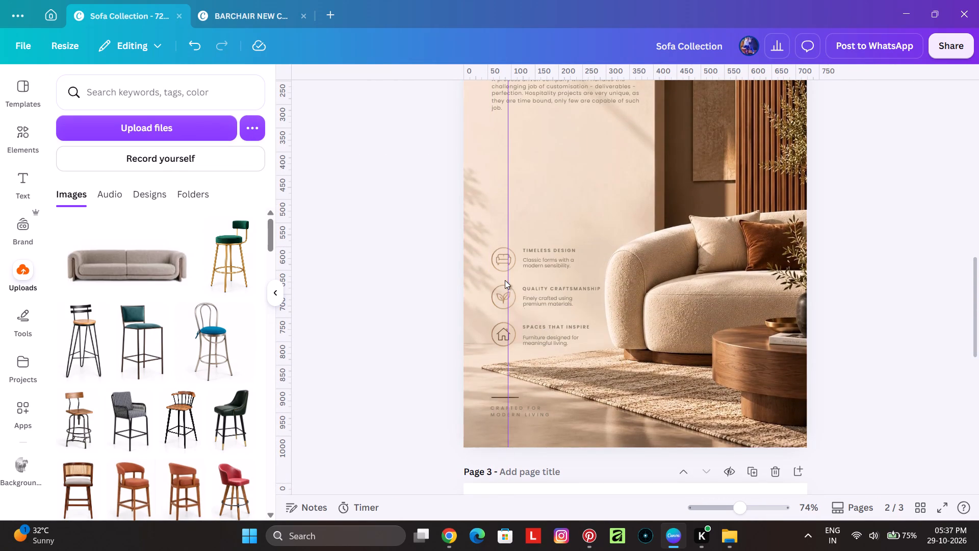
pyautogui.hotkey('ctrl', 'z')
# Move the three feature icons with their titles and descriptions up together beneath the company paragraph, aligning the icons with the vertical guide.
pyautogui.moveTo(508, 224); pyautogui.dragTo(523, 311)
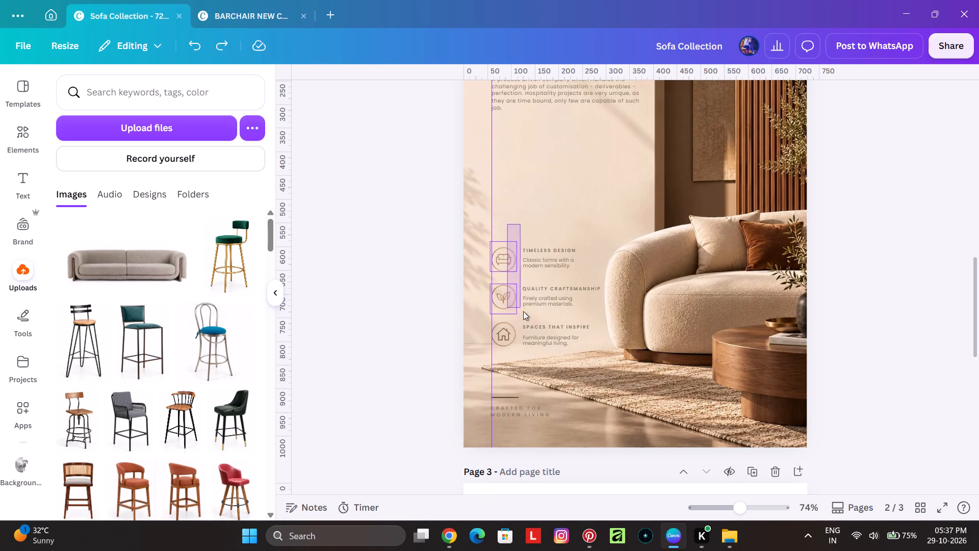
pyautogui.moveTo(523, 311); pyautogui.dragTo(549, 346)
pyautogui.moveTo(552, 290); pyautogui.dragTo(552, 267)
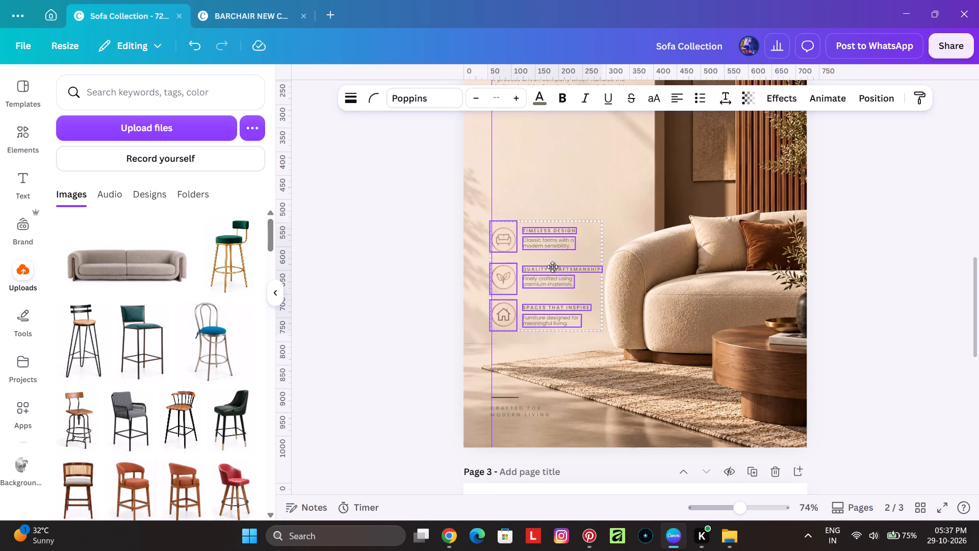
pyautogui.moveTo(552, 267); pyautogui.dragTo(556, 212)
pyautogui.scroll(2, 556, 302)
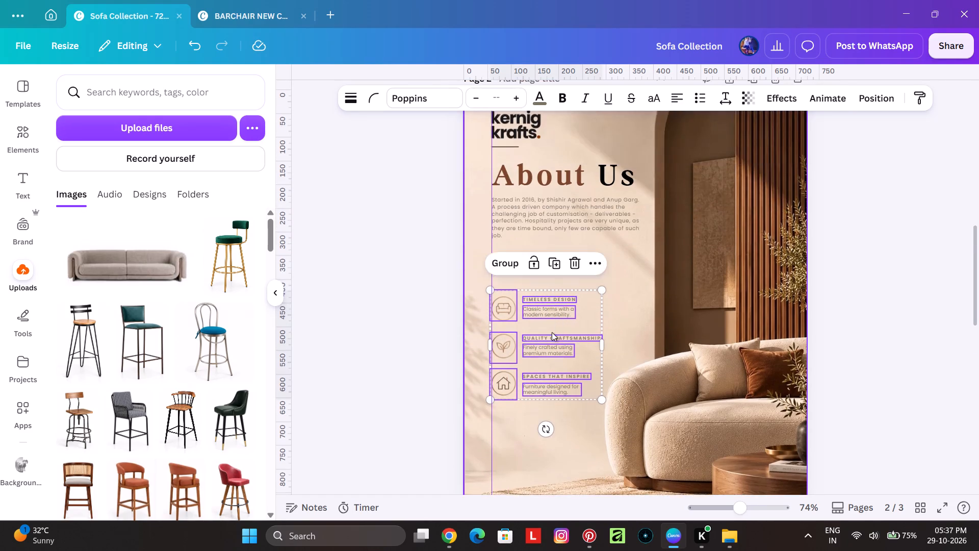
pyautogui.keyDown('ctrl'); pyautogui.scroll(3, 552, 332); pyautogui.keyUp('ctrl')
pyautogui.moveTo(520, 298); pyautogui.dragTo(521, 226)
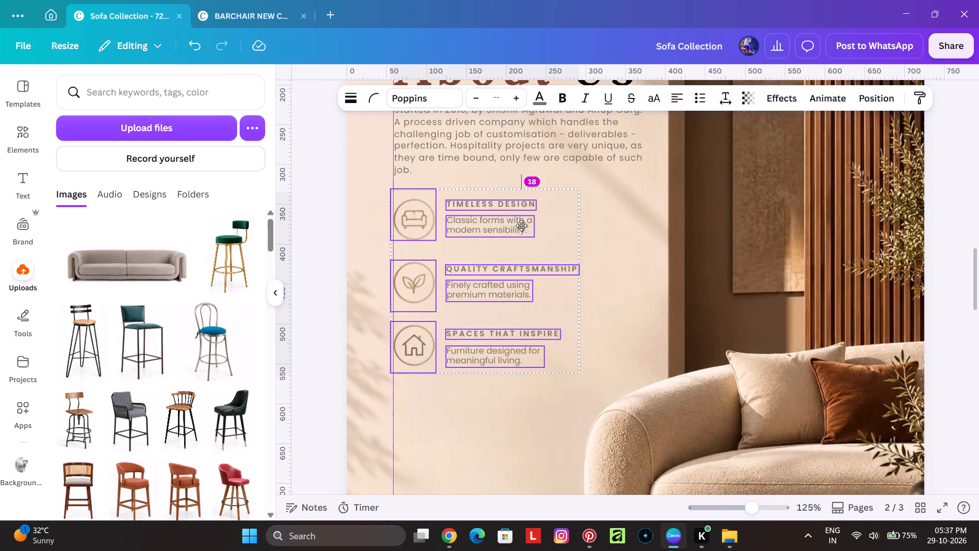
pyautogui.moveTo(521, 226); pyautogui.dragTo(522, 234)
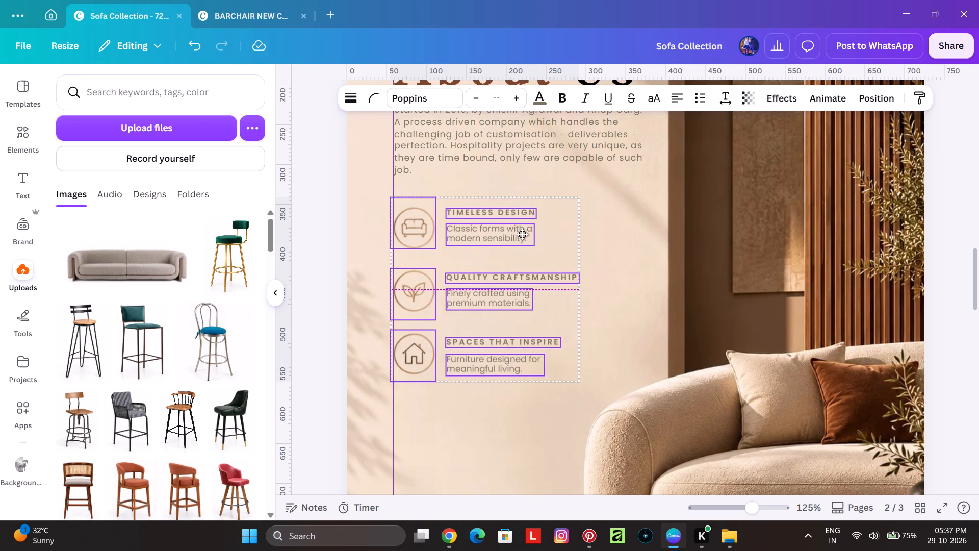
pyautogui.moveTo(522, 234); pyautogui.dragTo(522, 285)
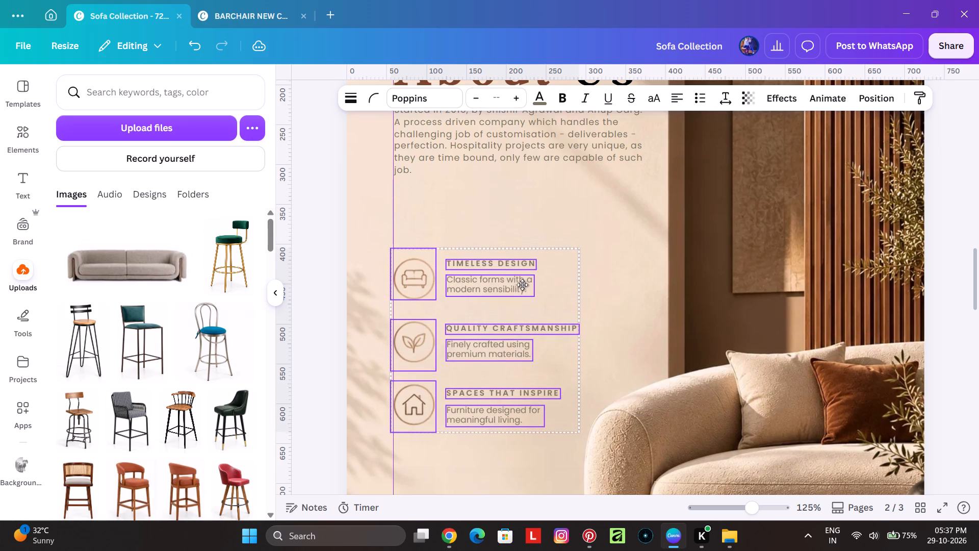
pyautogui.moveTo(522, 285); pyautogui.dragTo(522, 275)
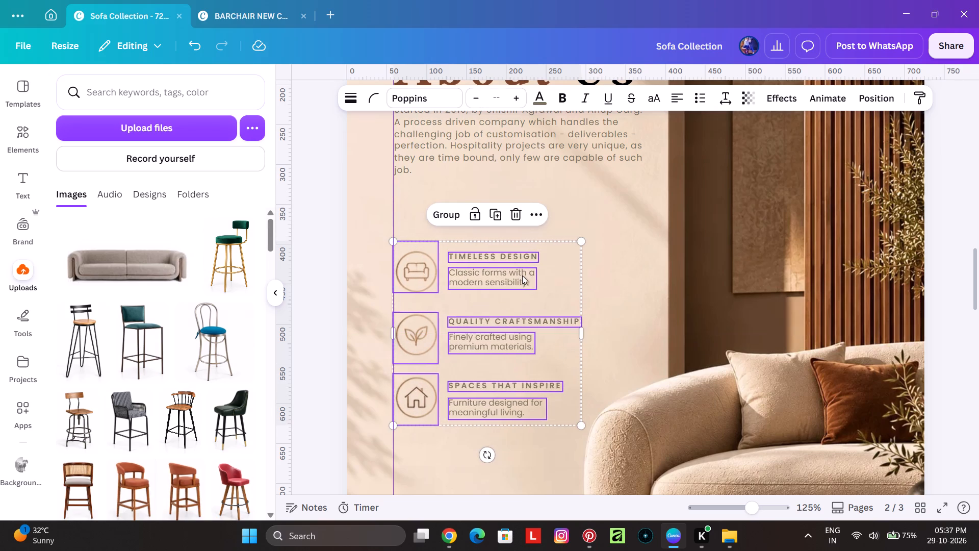
pyautogui.keyDown('ctrl'); pyautogui.scroll(-4, 528, 307); pyautogui.keyUp('ctrl')
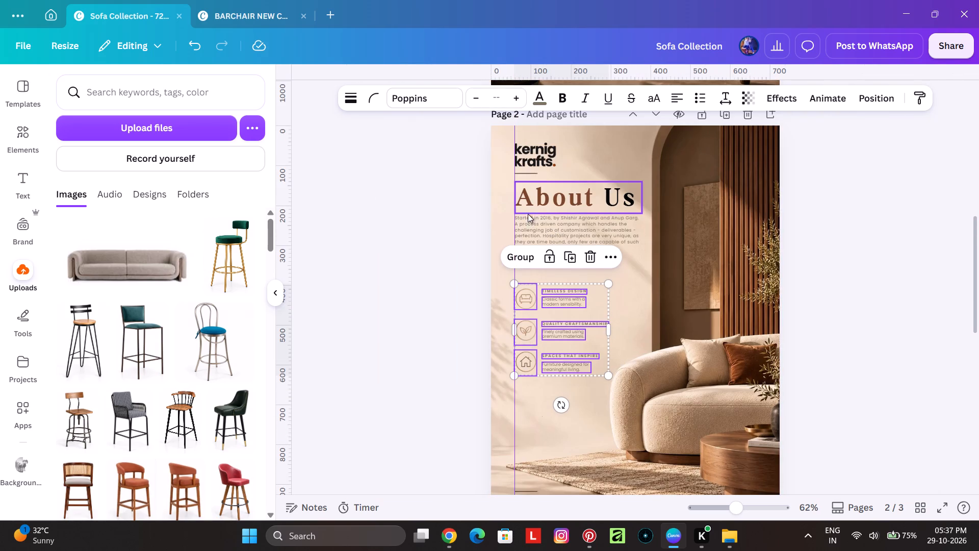
# Move the About Us heading and company paragraph down together, closer to the feature list, keeping them along the vertical guide.
pyautogui.click(407, 244)
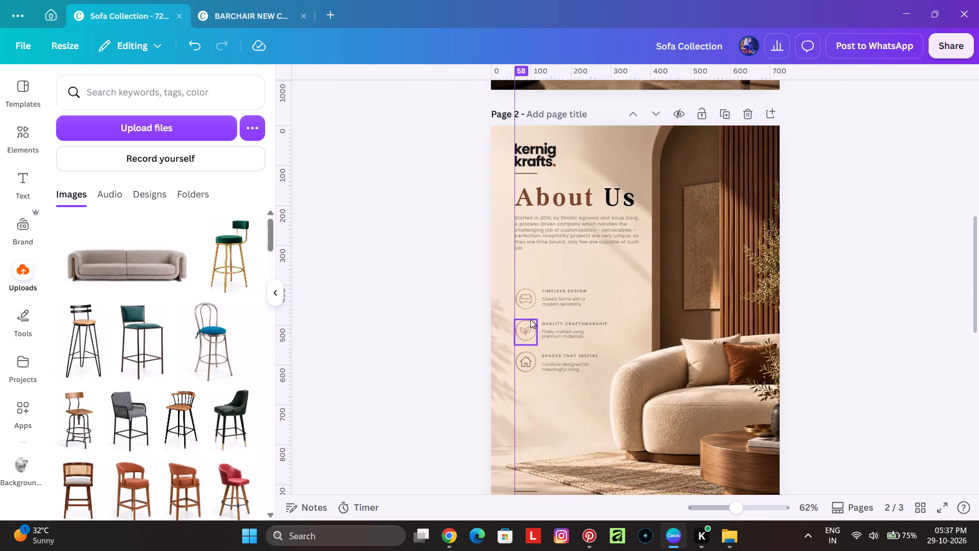
pyautogui.keyDown('ctrl'); pyautogui.scroll(3, 530, 319); pyautogui.keyUp('ctrl')
pyautogui.moveTo(417, 112); pyautogui.dragTo(440, 152)
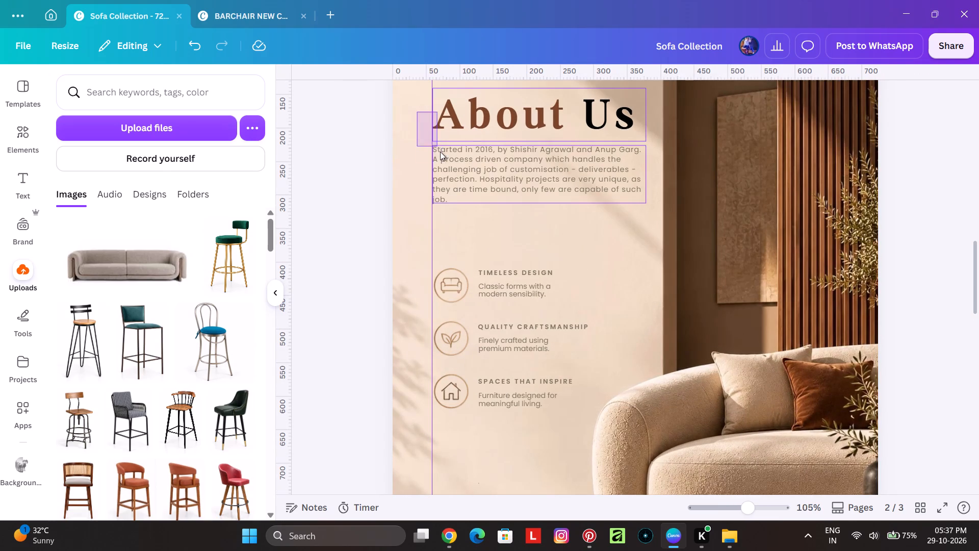
pyautogui.moveTo(440, 152); pyautogui.dragTo(445, 167)
pyautogui.moveTo(495, 169); pyautogui.dragTo(493, 198)
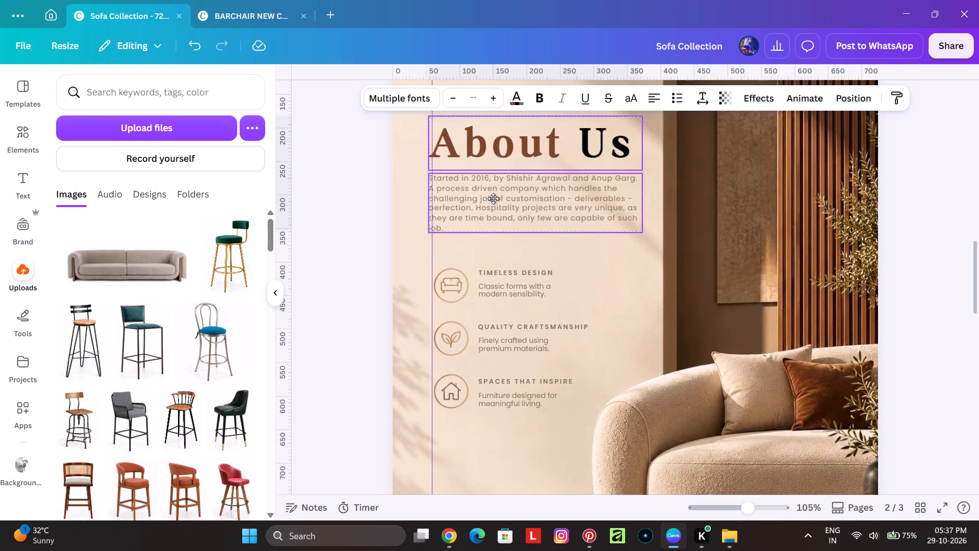
pyautogui.moveTo(493, 198); pyautogui.dragTo(496, 199)
pyautogui.hotkey('ctrl', 'z')
pyautogui.moveTo(490, 178); pyautogui.dragTo(490, 191)
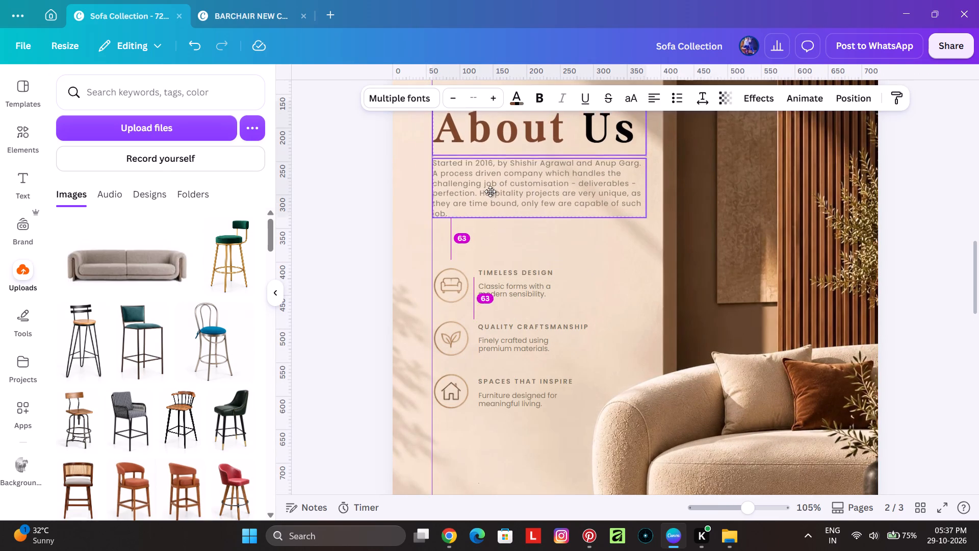
pyautogui.moveTo(490, 191); pyautogui.dragTo(491, 201)
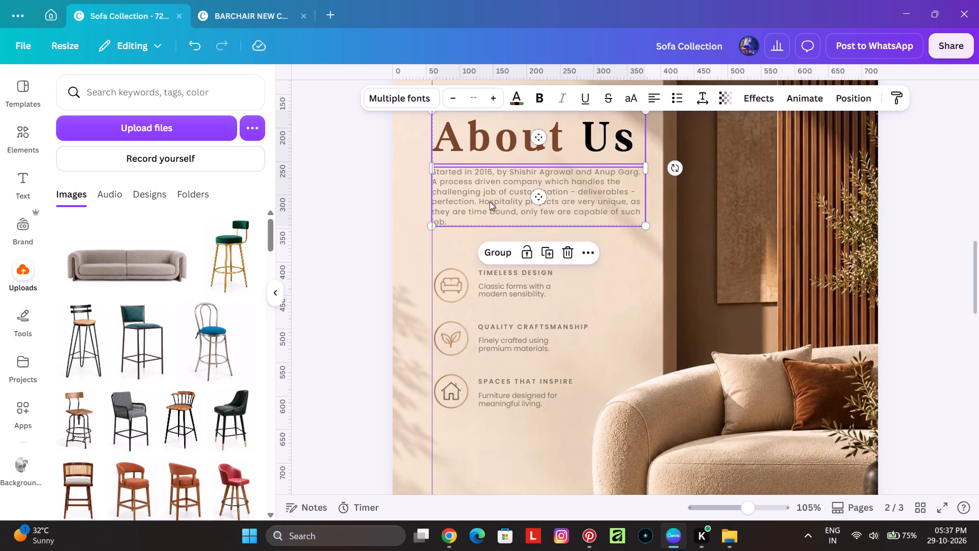
pyautogui.click(388, 229)
# Move the kernig krafts logo and the short line beneath it down together, closer to the About Us heading.
pyautogui.scroll(3, 438, 318)
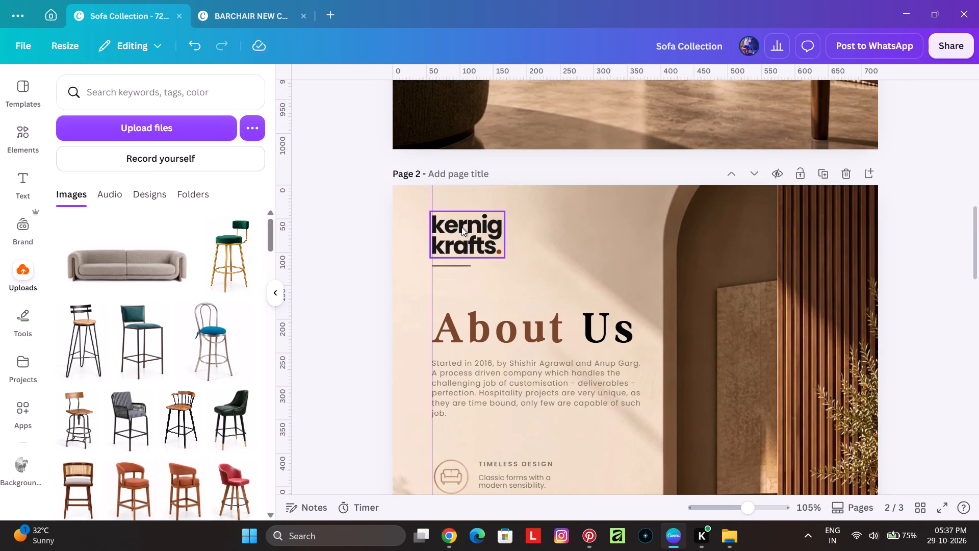
pyautogui.click(461, 227)
pyautogui.keyDown('ctrl'); pyautogui.click(458, 264); pyautogui.keyUp('ctrl')
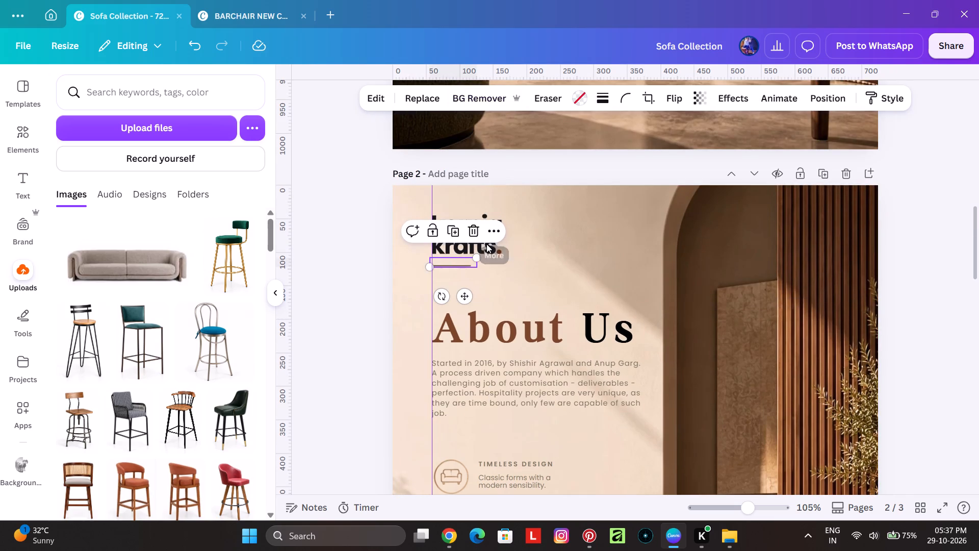
pyautogui.click(467, 250)
pyautogui.keyDown('shift'); pyautogui.click(459, 266); pyautogui.keyUp('shift')
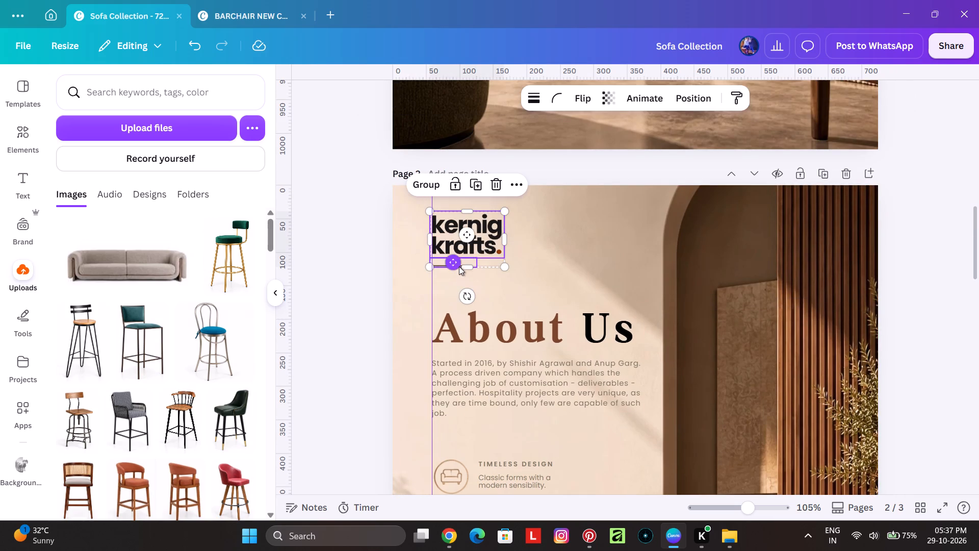
pyautogui.moveTo(455, 240); pyautogui.dragTo(459, 258)
pyautogui.hotkey('ctrl', 'z')
pyautogui.moveTo(454, 235); pyautogui.dragTo(453, 248)
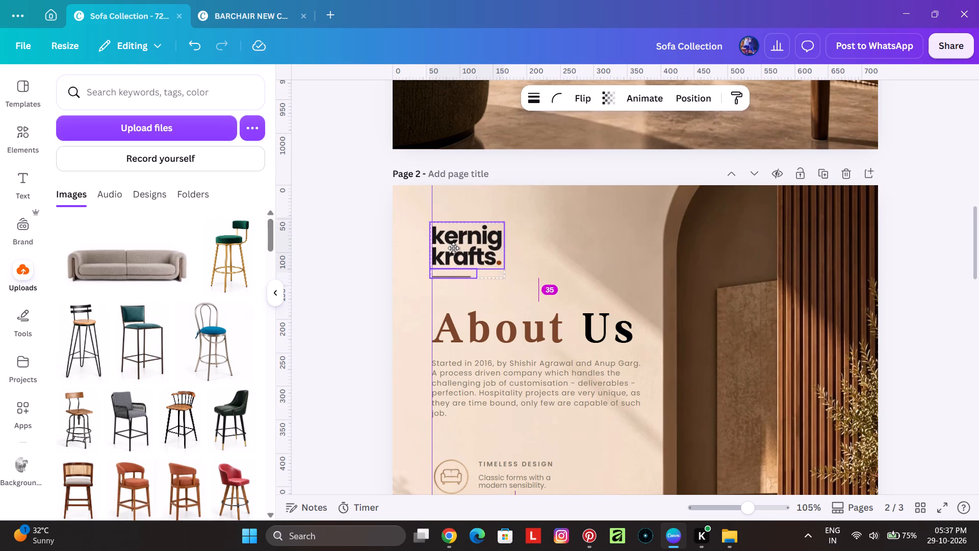
pyautogui.moveTo(453, 248); pyautogui.dragTo(465, 259)
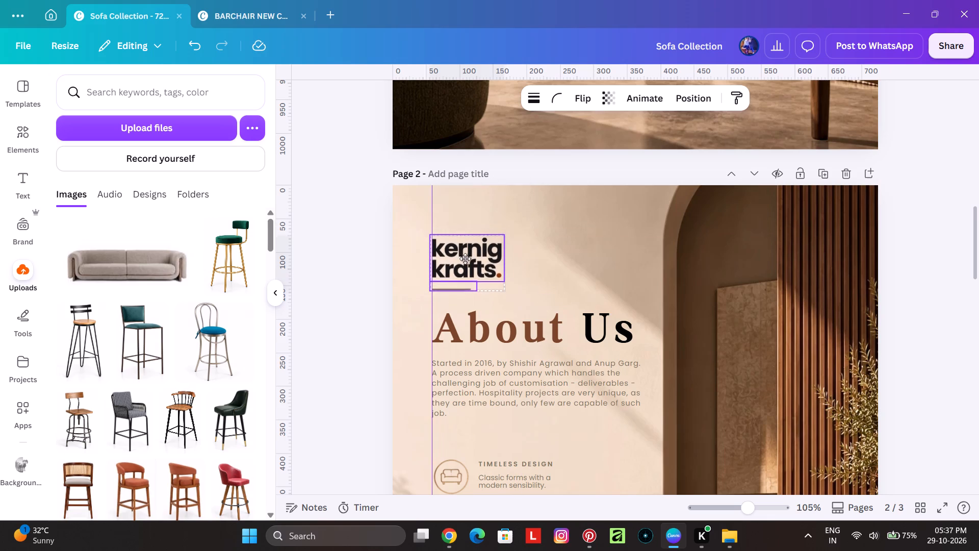
pyautogui.moveTo(465, 259); pyautogui.dragTo(467, 256)
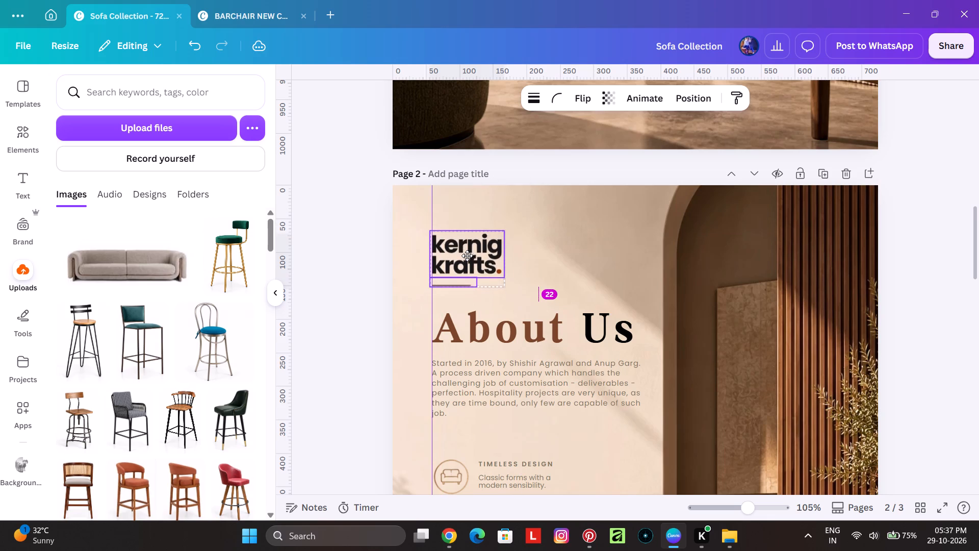
pyautogui.moveTo(467, 256); pyautogui.dragTo(469, 259)
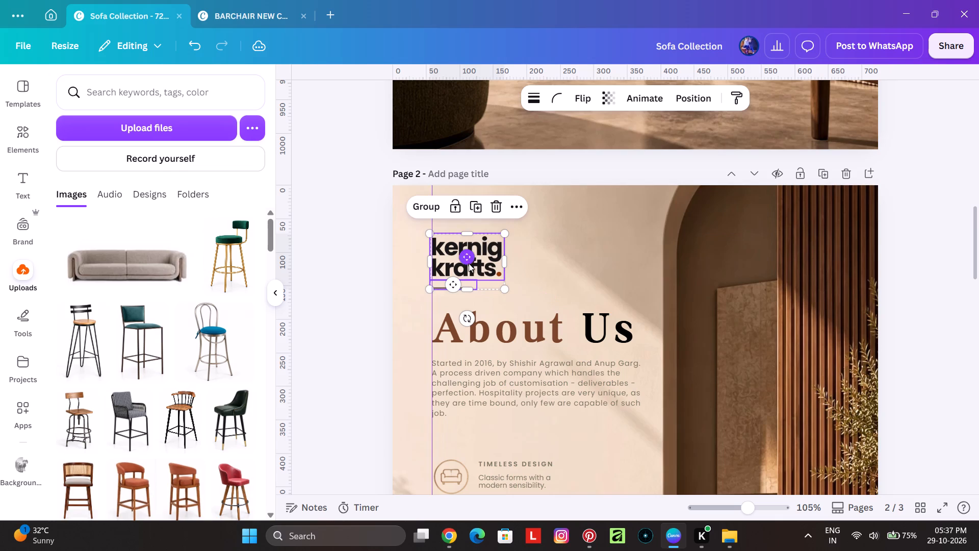
pyautogui.click(318, 283)
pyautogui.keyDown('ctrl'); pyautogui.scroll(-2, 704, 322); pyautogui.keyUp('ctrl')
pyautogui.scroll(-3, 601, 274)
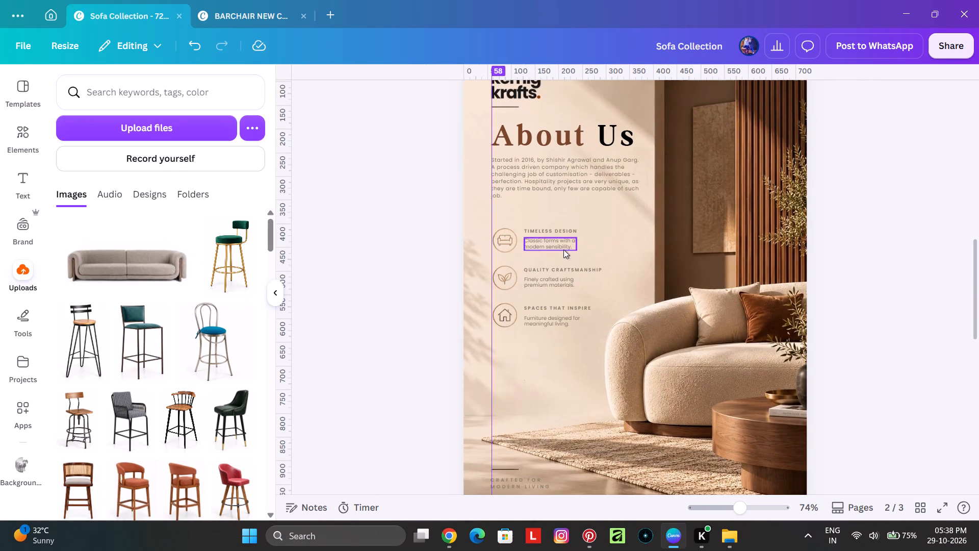
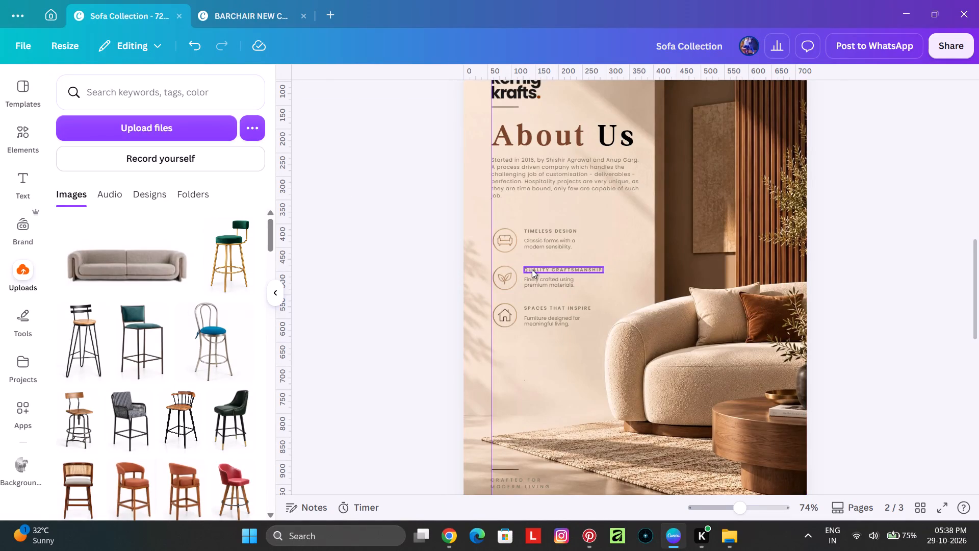
# Nudge the three feature icons with their titles and descriptions up together, closer to the company paragraph, and slightly left to the vertical guide.
pyautogui.keyDown('ctrl'); pyautogui.scroll(3, 533, 265); pyautogui.keyUp('ctrl')
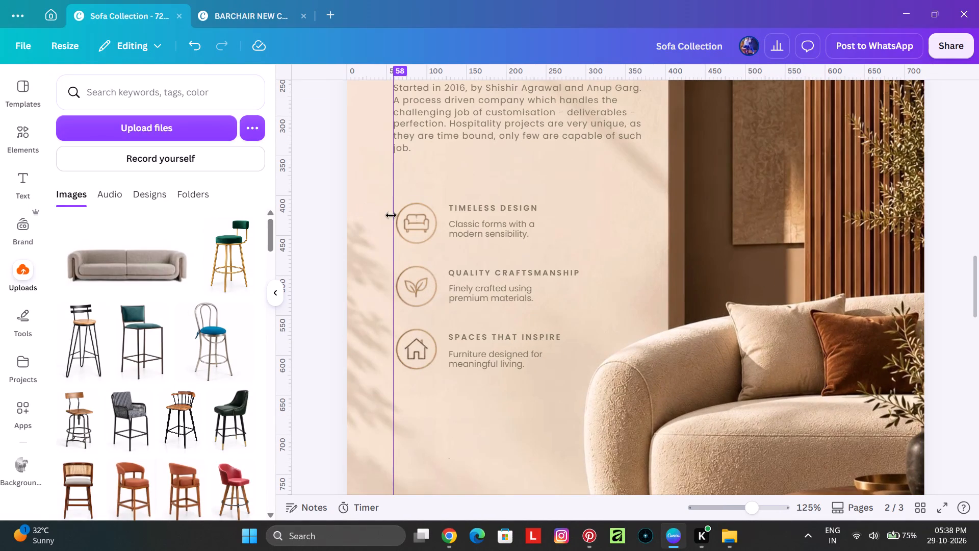
pyautogui.moveTo(379, 207); pyautogui.dragTo(465, 369)
pyautogui.press('Up')
pyautogui.press('Up')
pyautogui.press('Up')
pyautogui.press('Up')
pyautogui.press('Up')
pyautogui.press('Up')
pyautogui.press('Up')
pyautogui.press('Up')
pyautogui.press('Up')
pyautogui.press('Up')
pyautogui.press('Up')
pyautogui.press('Up')
pyautogui.press('Up')
pyautogui.press('Up')
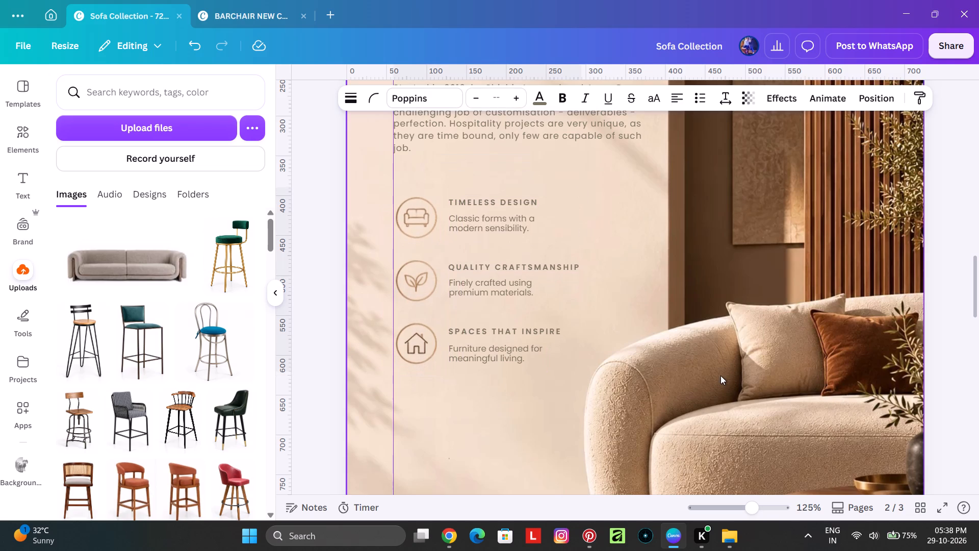
pyautogui.press('Left')
pyautogui.press('Left')
pyautogui.press('Right')
pyautogui.press('Up')
pyautogui.press('Up')
pyautogui.press('Up')
pyautogui.press('Up')
pyautogui.press('Up')
pyautogui.press('Up')
pyautogui.press('Up')
pyautogui.press('Up')
pyautogui.press('Up')
pyautogui.press('Up')
pyautogui.press('Up')
pyautogui.press('Up')
pyautogui.press('Up')
pyautogui.press('Up')
pyautogui.press('Up')
pyautogui.press('Up')
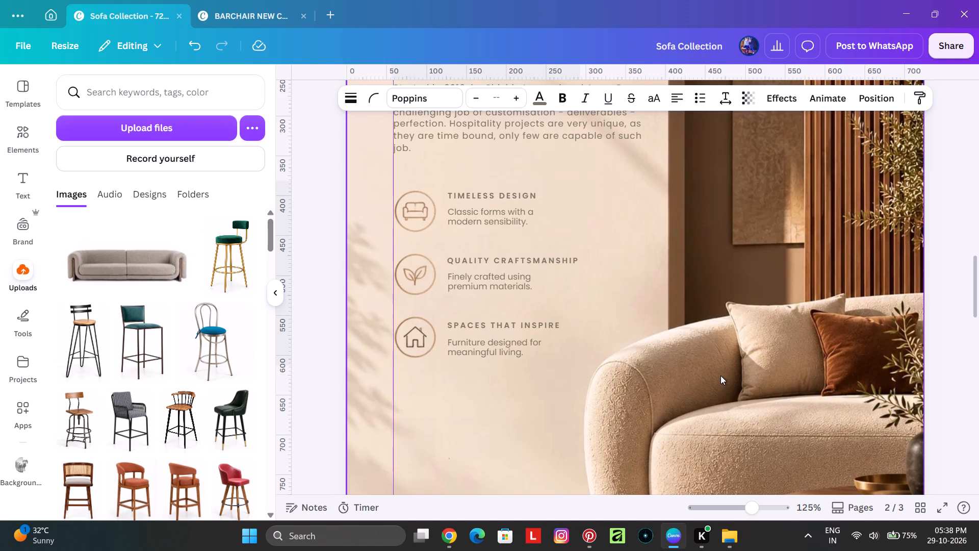
pyautogui.press('Down')
pyautogui.press('Down')
pyautogui.press('Down')
pyautogui.press('Down')
pyautogui.press('Down')
pyautogui.press('Down')
pyautogui.press('Down')
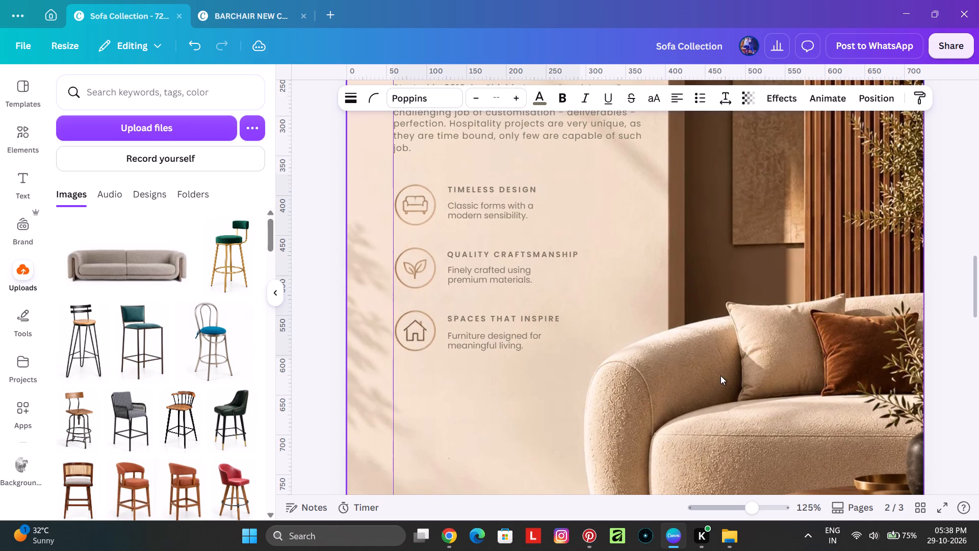
pyautogui.press('Down')
pyautogui.press('Down')
pyautogui.press('Down')
pyautogui.press('Down')
pyautogui.press('Down')
pyautogui.press('Up')
pyautogui.press('Up')
pyautogui.press('Up')
pyautogui.press('Up')
pyautogui.press('Up')
pyautogui.press('Down')
pyautogui.press('Down')
pyautogui.press('Down')
pyautogui.press('Down')
pyautogui.press('Down')
pyautogui.press('Down')
pyautogui.press('Up')
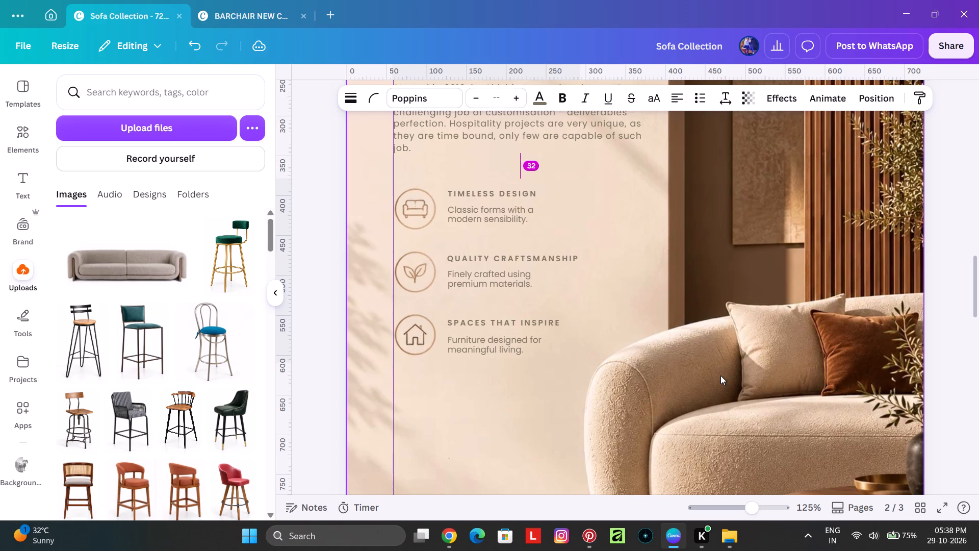
pyautogui.press('Up')
pyautogui.press('Up')
pyautogui.press('Up')
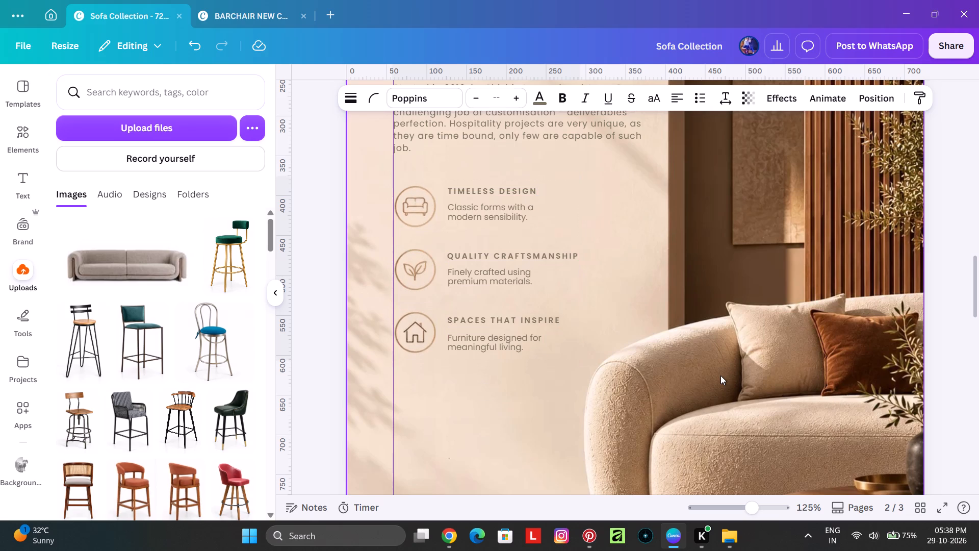
pyautogui.press('Up')
pyautogui.press('Up')
pyautogui.press('Up')
pyautogui.press('Up')
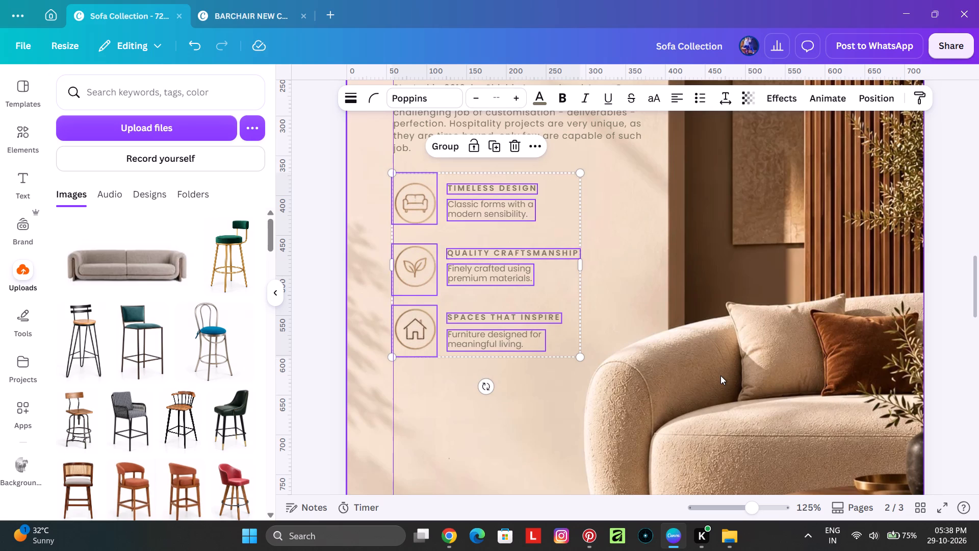
pyautogui.press('Up')
pyautogui.press('Up')
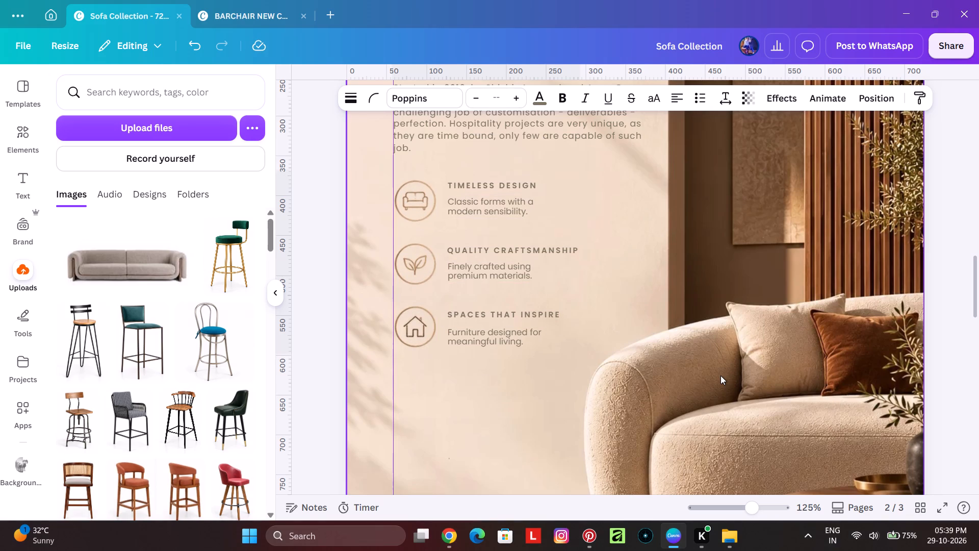
pyautogui.press('Up')
pyautogui.press('Up')
pyautogui.press('Up')
pyautogui.press('Up')
pyautogui.press('Up')
pyautogui.press('Up')
pyautogui.press('Down')
pyautogui.press('Down')
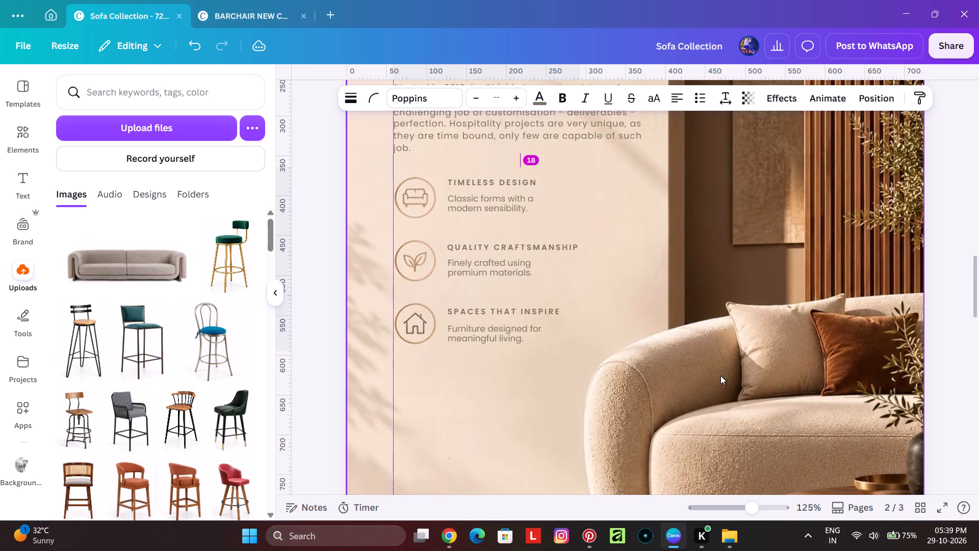
pyautogui.press('Down')
pyautogui.press('Down')
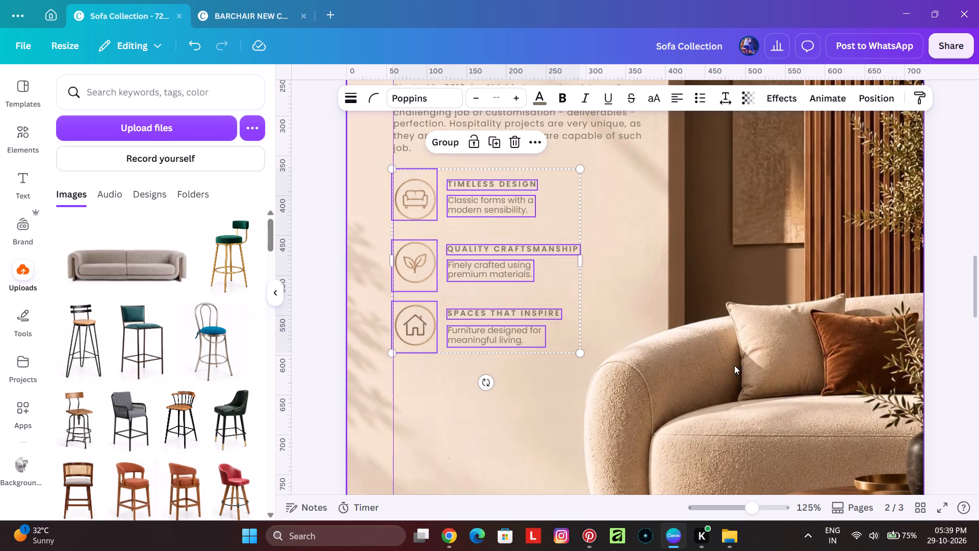
pyautogui.keyDown('ctrl'); pyautogui.scroll(-2, 734, 365); pyautogui.keyUp('ctrl')
pyautogui.click(338, 246)
pyautogui.keyDown('ctrl'); pyautogui.scroll(-2, 399, 267); pyautogui.keyUp('ctrl')
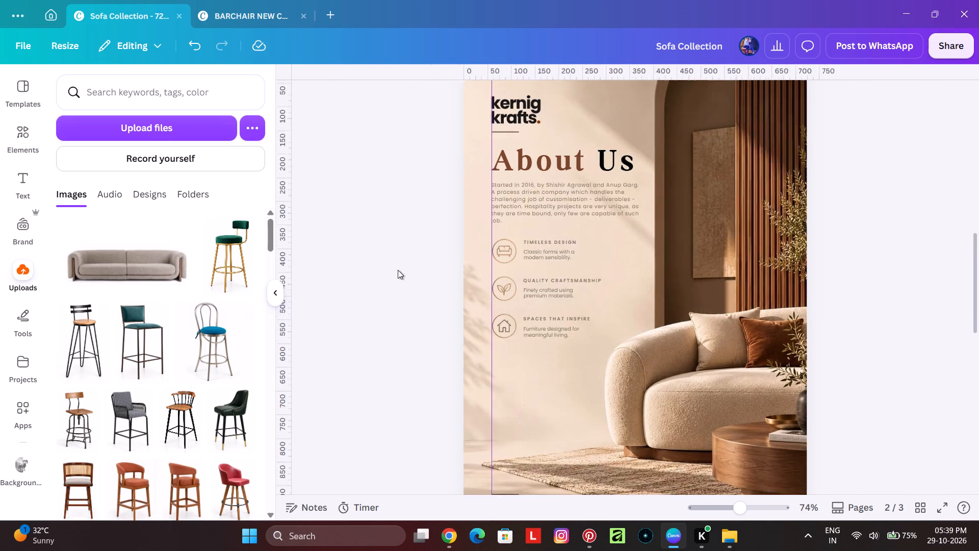
# Switch to the BARCHAIR NEW COLLECTION 2026 design and examine its About Us page and the header layout on page 3.
pyautogui.scroll(1, 396, 269)
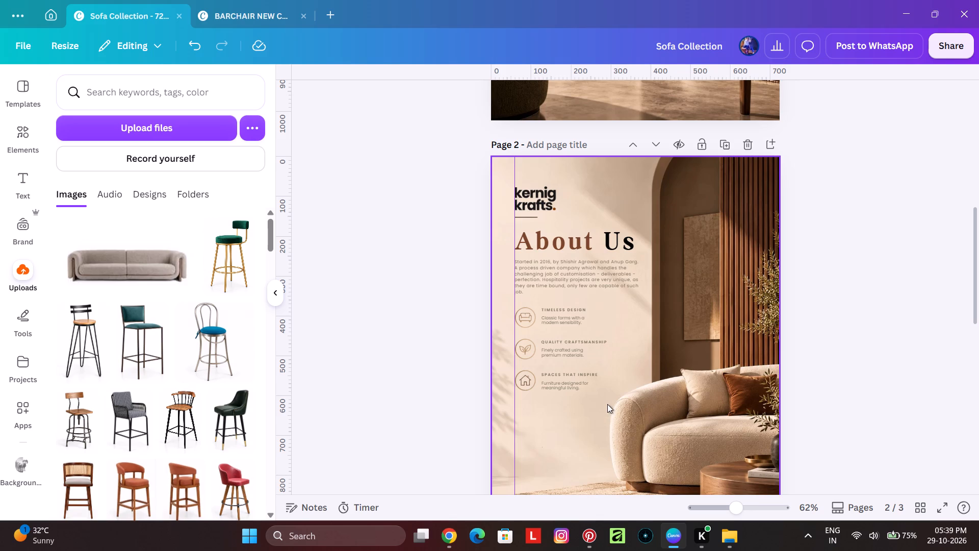
pyautogui.scroll(-5, 612, 256)
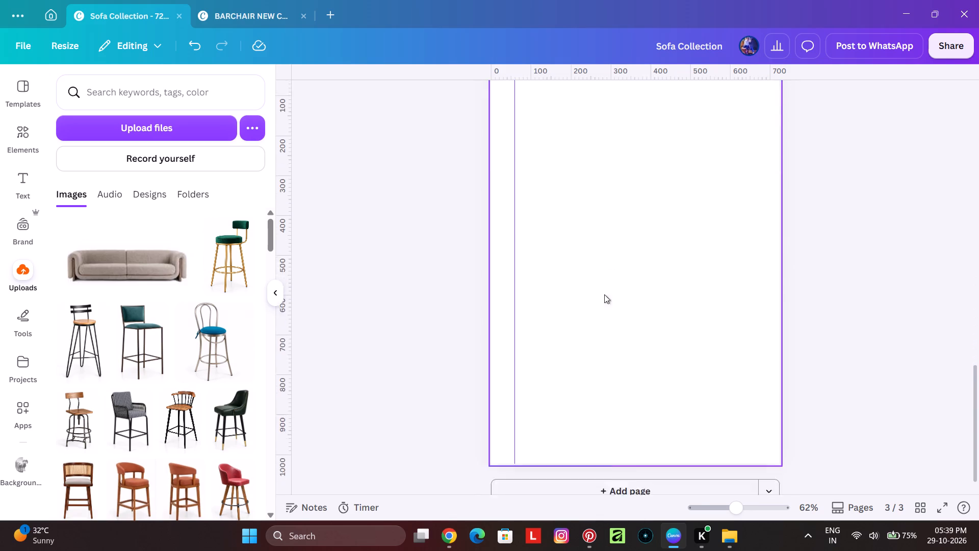
pyautogui.scroll(2, 596, 310)
pyautogui.scroll(2, 495, 267)
pyautogui.click(277, 17)
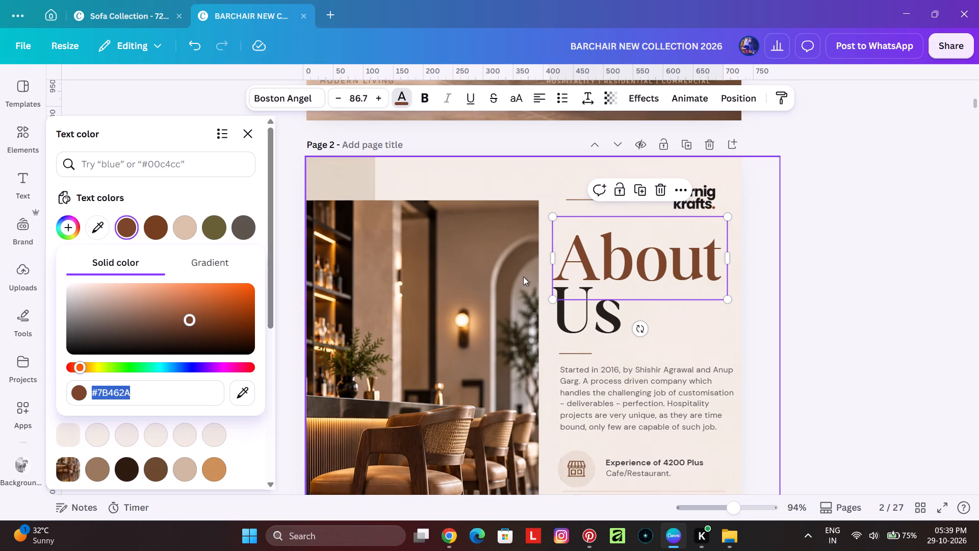
pyautogui.keyDown('ctrl'); pyautogui.scroll(-2, 589, 275); pyautogui.keyUp('ctrl')
pyautogui.scroll(-6, 591, 305)
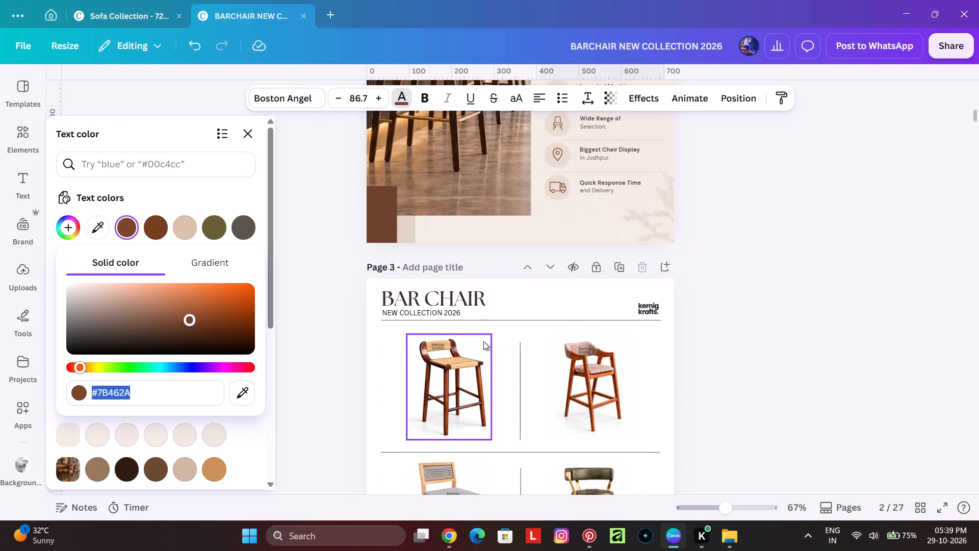
pyautogui.keyDown('ctrl'); pyautogui.scroll(3, 453, 312); pyautogui.keyUp('ctrl')
pyautogui.click(456, 298)
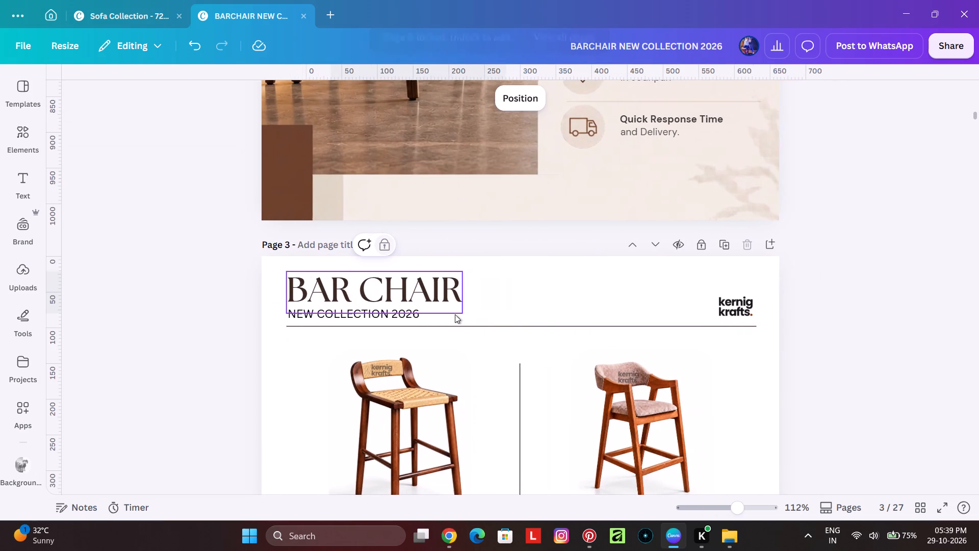
pyautogui.keyDown('shift'); pyautogui.click(417, 317); pyautogui.keyUp('shift')
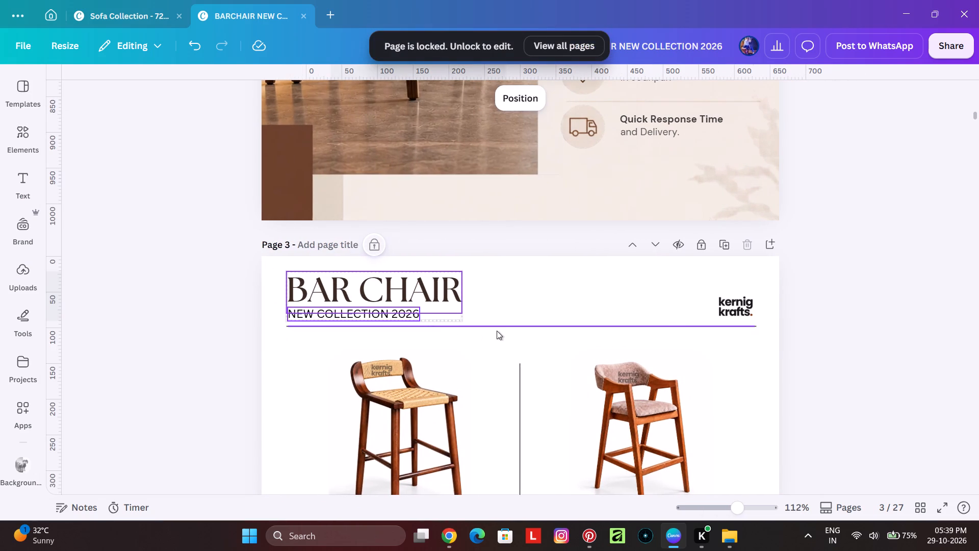
pyautogui.click(852, 301)
pyautogui.scroll(9, 715, 336)
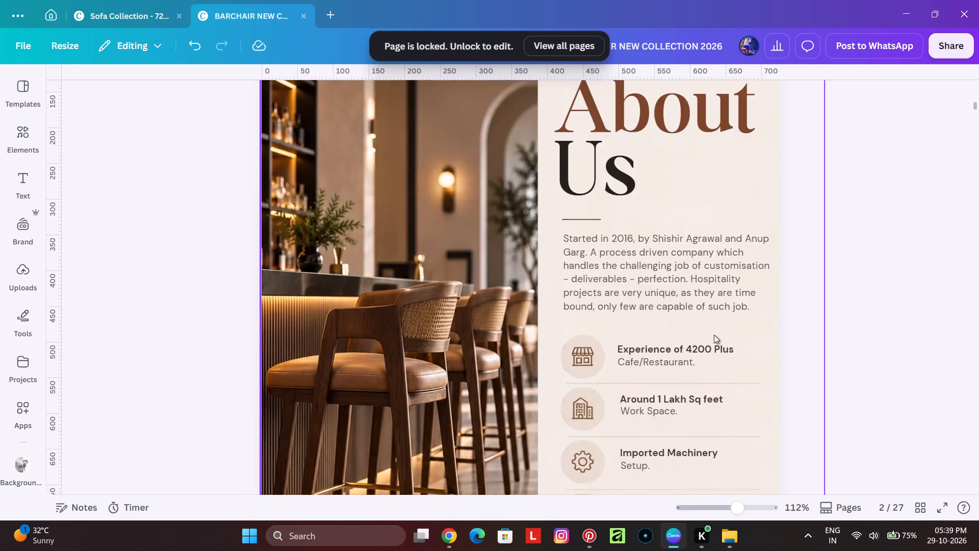
pyautogui.scroll(2, 714, 335)
pyautogui.click(694, 180)
pyautogui.scroll(-3, 640, 241)
pyautogui.scroll(3, 645, 240)
pyautogui.click(705, 186)
pyautogui.scroll(-2, 678, 279)
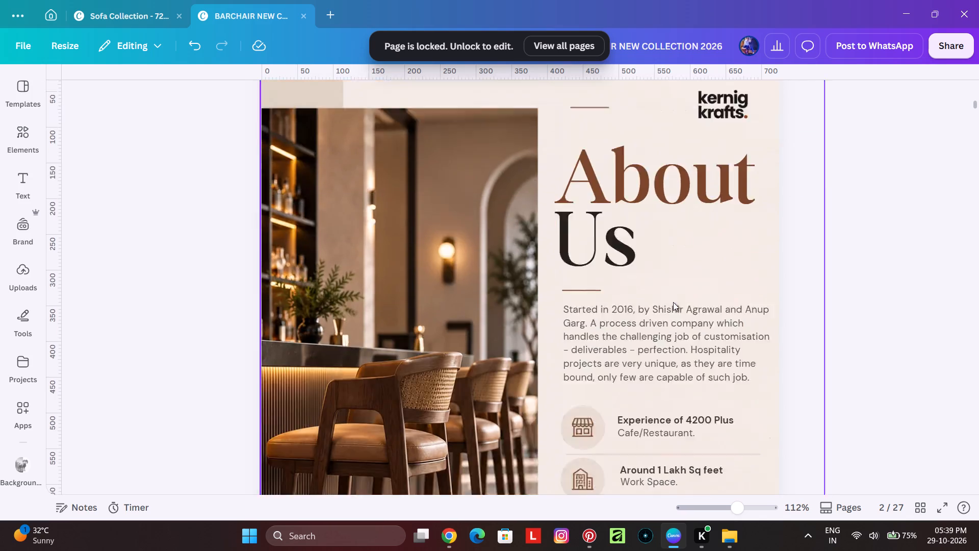
pyautogui.scroll(-7, 673, 302)
pyautogui.scroll(3, 472, 280)
# Select the BAR CHAIR title, NEW COLLECTION 2026 subtitle, divider line and kernig krafts logo together in page 3's header.
pyautogui.click(412, 172)
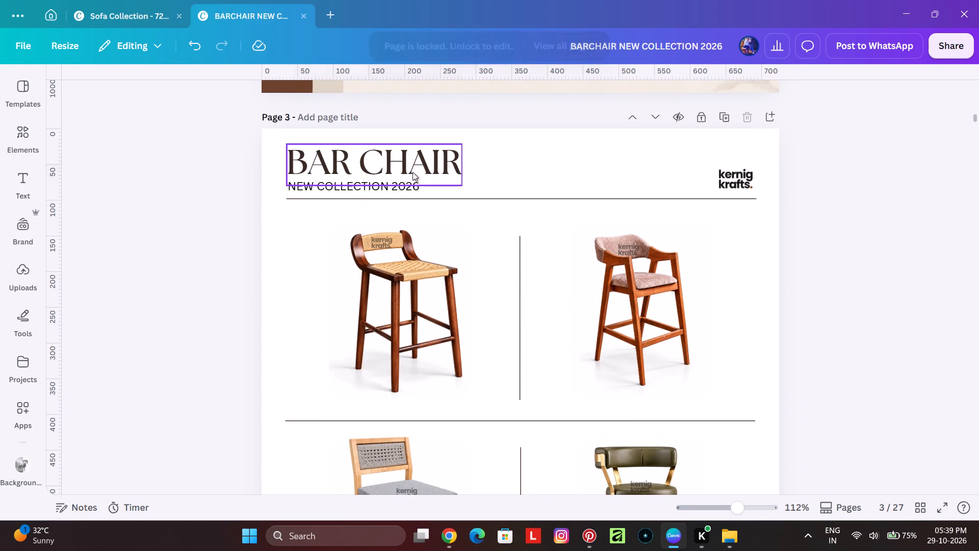
pyautogui.keyDown('shift'); pyautogui.click(405, 188); pyautogui.keyUp('shift')
pyautogui.keyDown('shift'); pyautogui.click(459, 199); pyautogui.keyUp('shift')
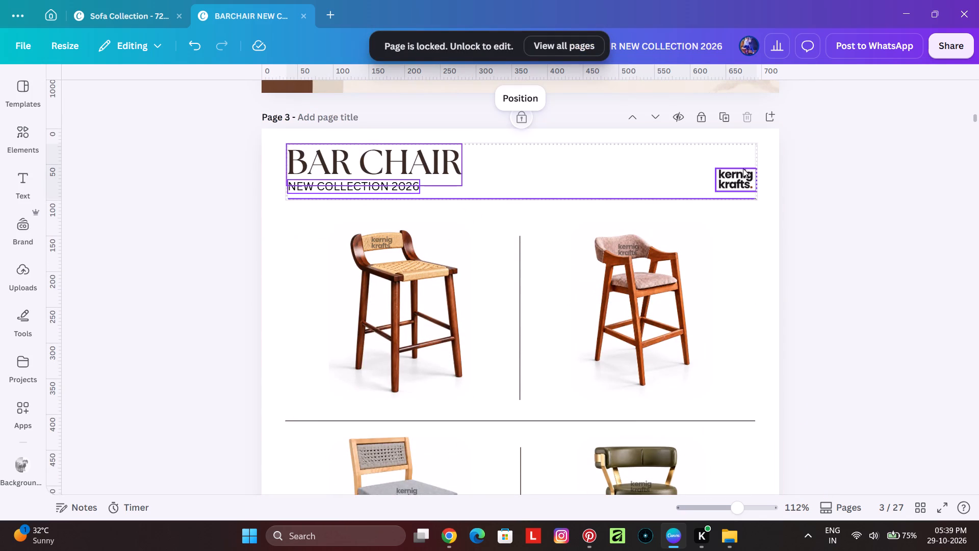
pyautogui.keyDown('shift'); pyautogui.click(743, 168); pyautogui.keyUp('shift')
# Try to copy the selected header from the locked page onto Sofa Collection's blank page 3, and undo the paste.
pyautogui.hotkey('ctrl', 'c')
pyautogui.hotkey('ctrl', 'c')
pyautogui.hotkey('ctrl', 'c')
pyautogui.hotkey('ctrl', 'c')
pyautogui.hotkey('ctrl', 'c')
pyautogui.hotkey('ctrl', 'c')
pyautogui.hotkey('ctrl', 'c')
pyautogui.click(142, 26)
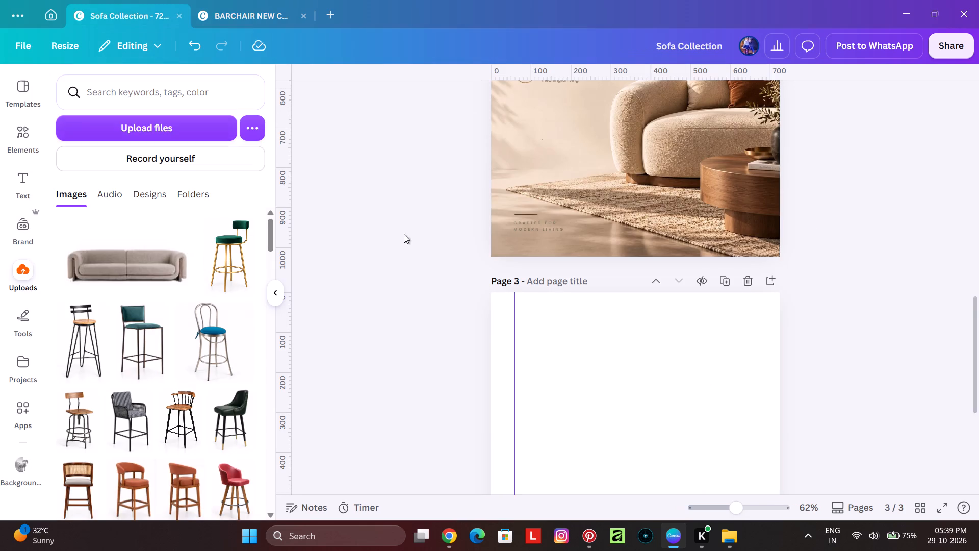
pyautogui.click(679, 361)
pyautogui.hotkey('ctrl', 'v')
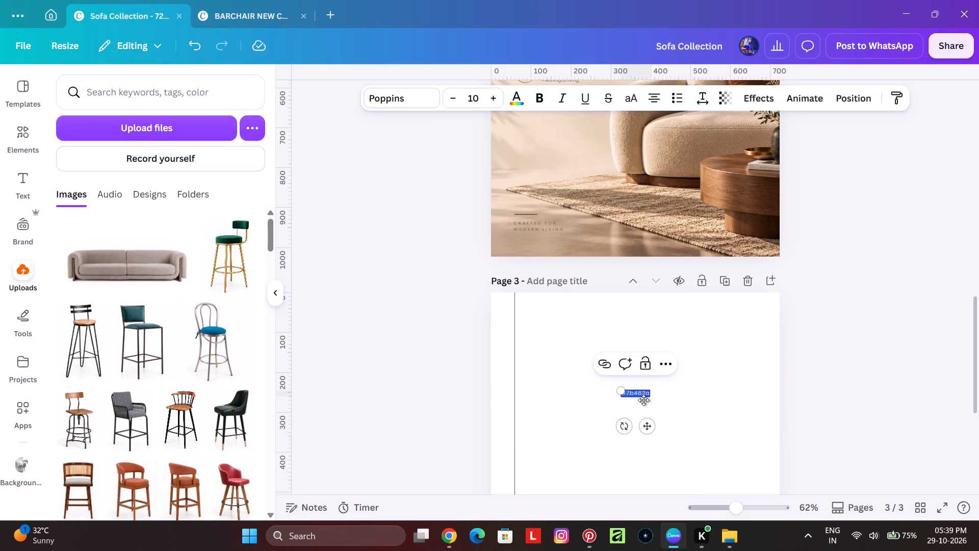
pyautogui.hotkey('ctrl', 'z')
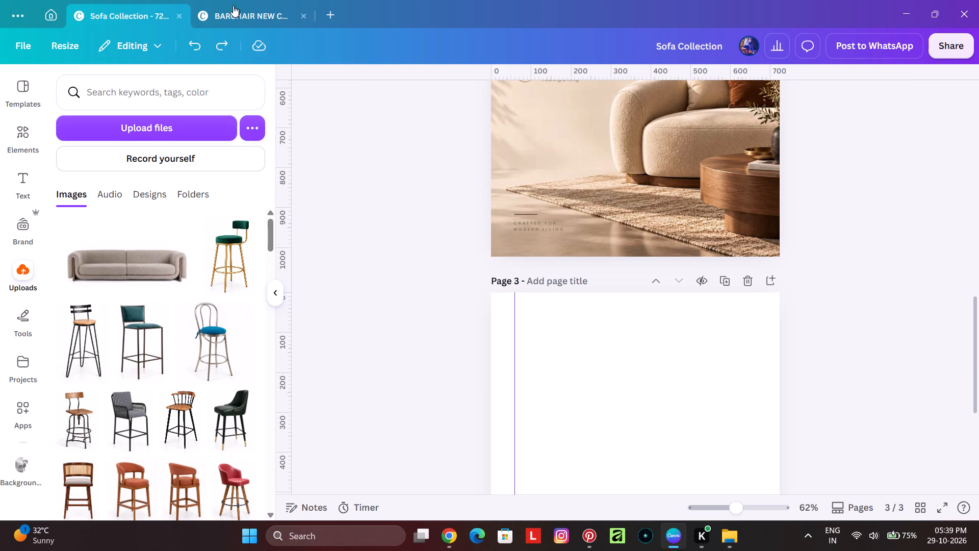
# Unlock page 3 of the BARCHAIR design, keeping the header elements selected.
pyautogui.click(228, 3)
pyautogui.click(230, 10)
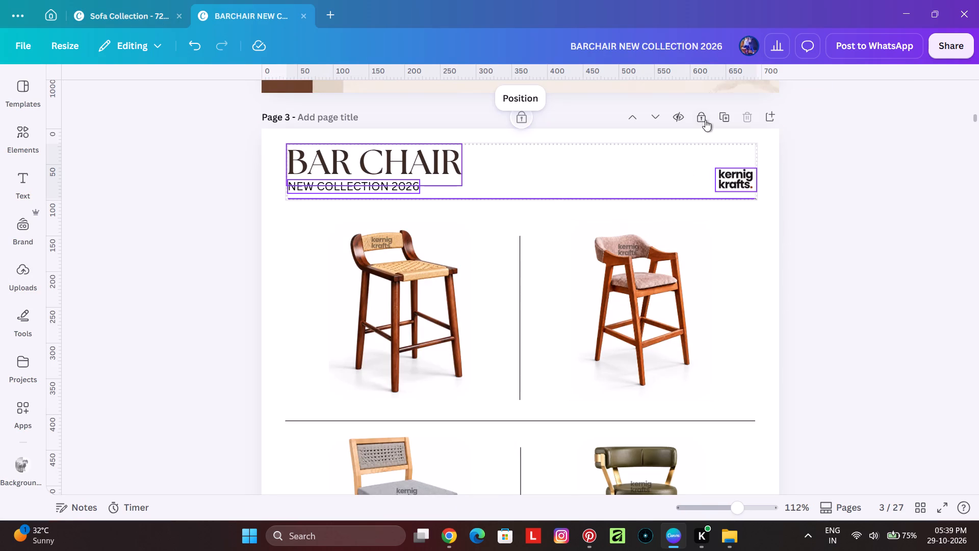
pyautogui.click(705, 119)
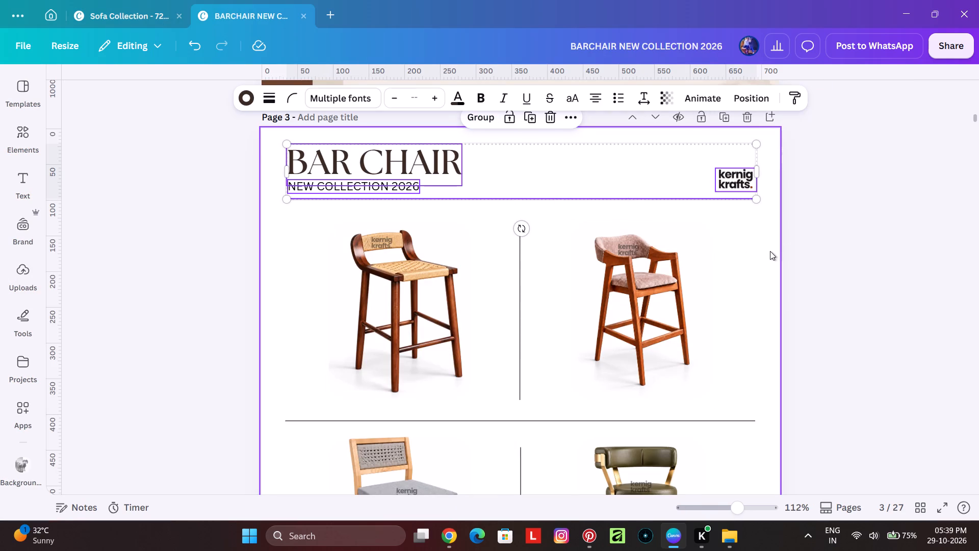
# Copy the selected BAR CHAIR header, with subtitle, divider line and logo, onto Sofa Collection's blank page 3.
pyautogui.hotkey('ctrl', 'c')
pyautogui.hotkey('ctrl', 'c')
pyautogui.hotkey('ctrl', 'c')
pyautogui.hotkey('ctrl', 'c')
pyautogui.hotkey('ctrl', 'c')
pyautogui.hotkey('ctrl', 'c')
pyautogui.hotkey('ctrl', 'c')
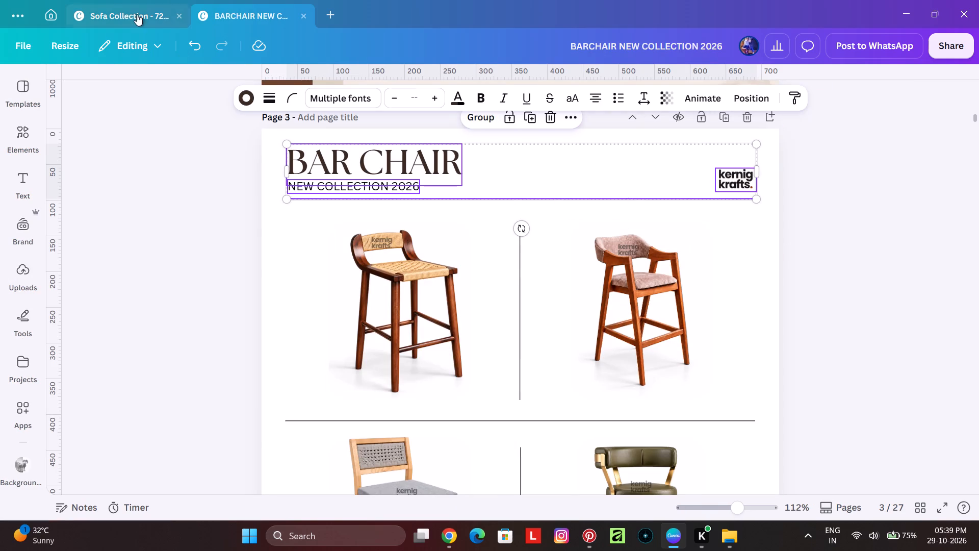
pyautogui.click(137, 14)
pyautogui.click(602, 323)
pyautogui.hotkey('ctrl', 'v')
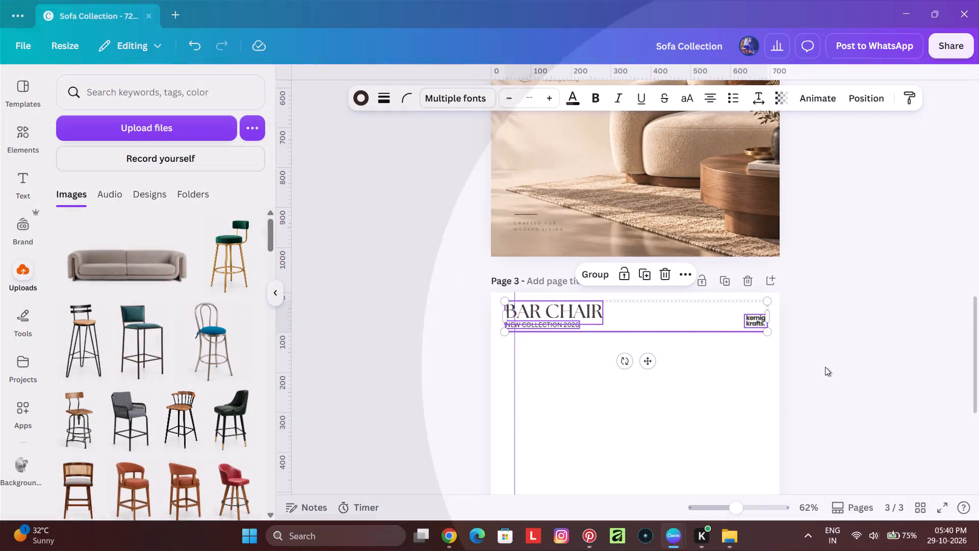
# Nudge the pasted header elements down slightly together on page 3, widening the margin above the BAR CHAIR title.
pyautogui.keyDown('ctrl'); pyautogui.scroll(3, 826, 362); pyautogui.keyUp('ctrl')
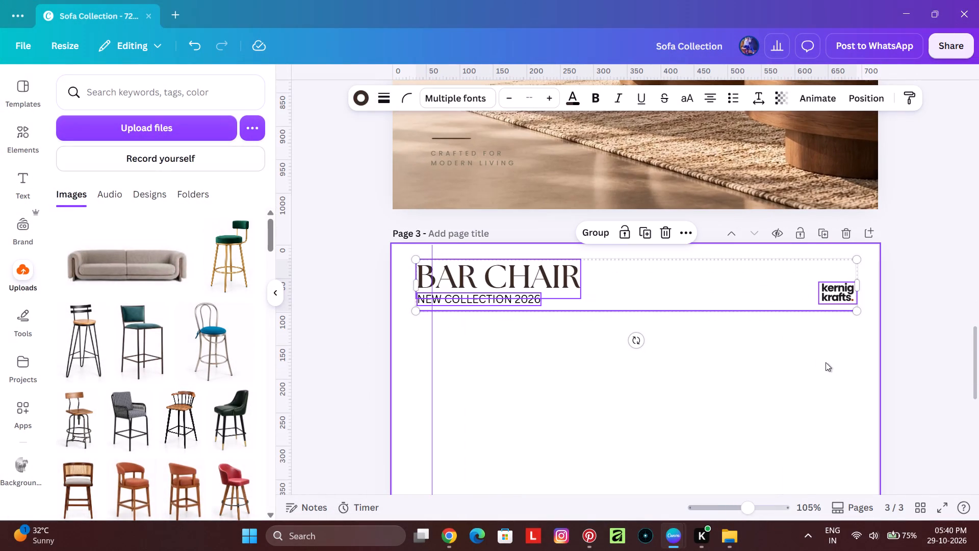
pyautogui.press('Down')
pyautogui.press('Down')
pyautogui.press('Down')
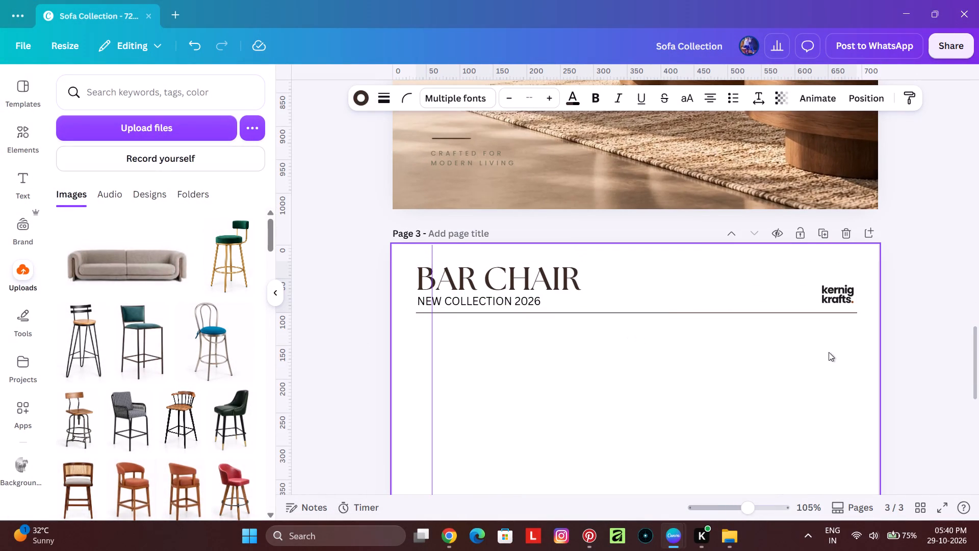
pyautogui.press('Down')
pyautogui.press('Down')
pyautogui.press('Down')
pyautogui.press('Down')
pyautogui.press('Down')
pyautogui.press('Down')
pyautogui.press('Up')
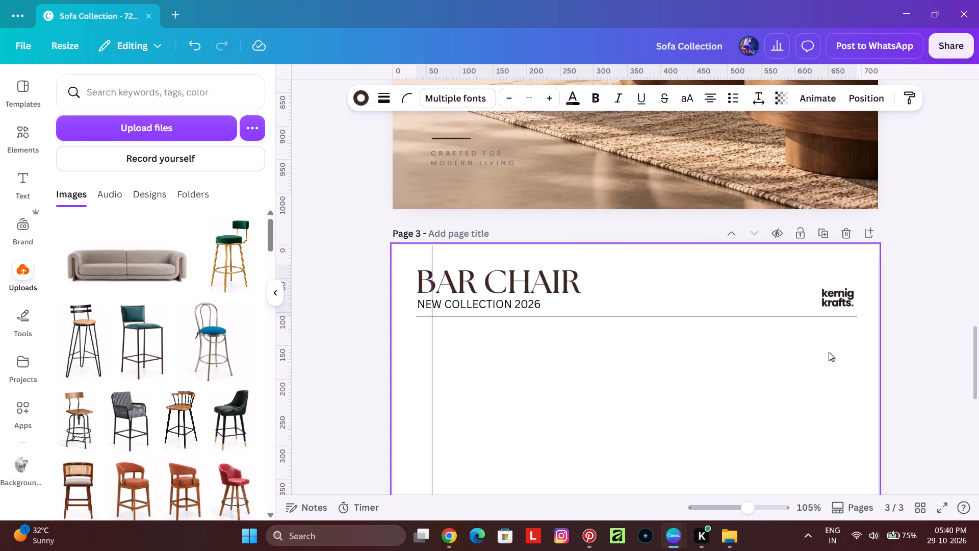
pyautogui.press('Down')
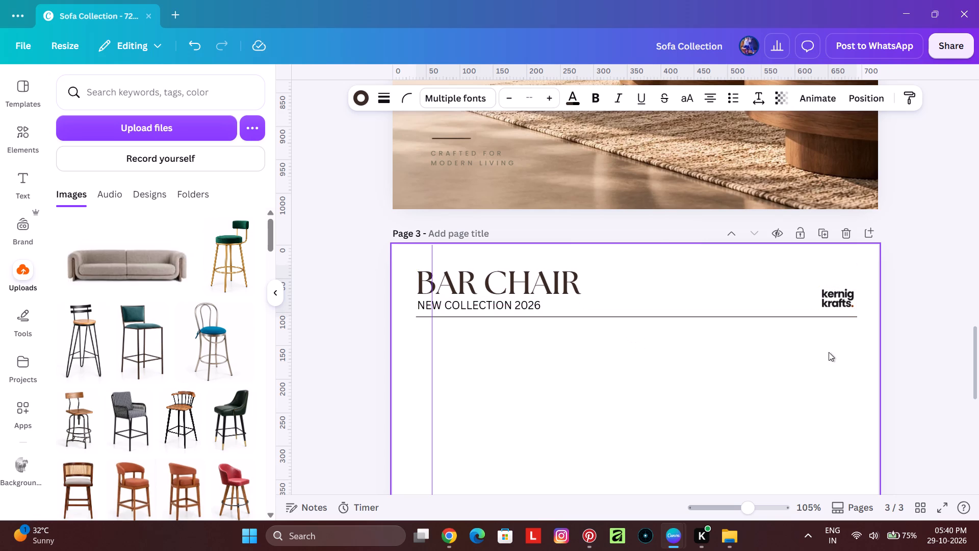
pyautogui.press('Down')
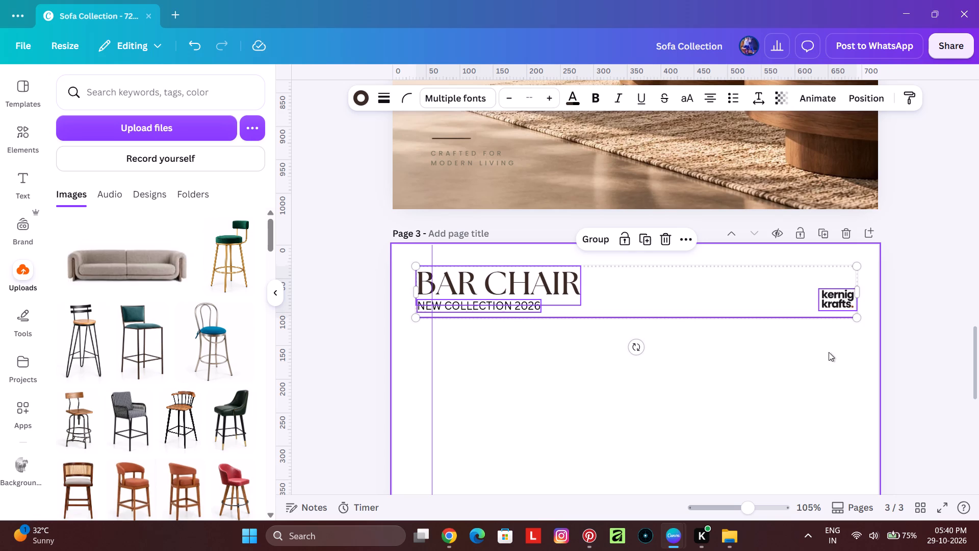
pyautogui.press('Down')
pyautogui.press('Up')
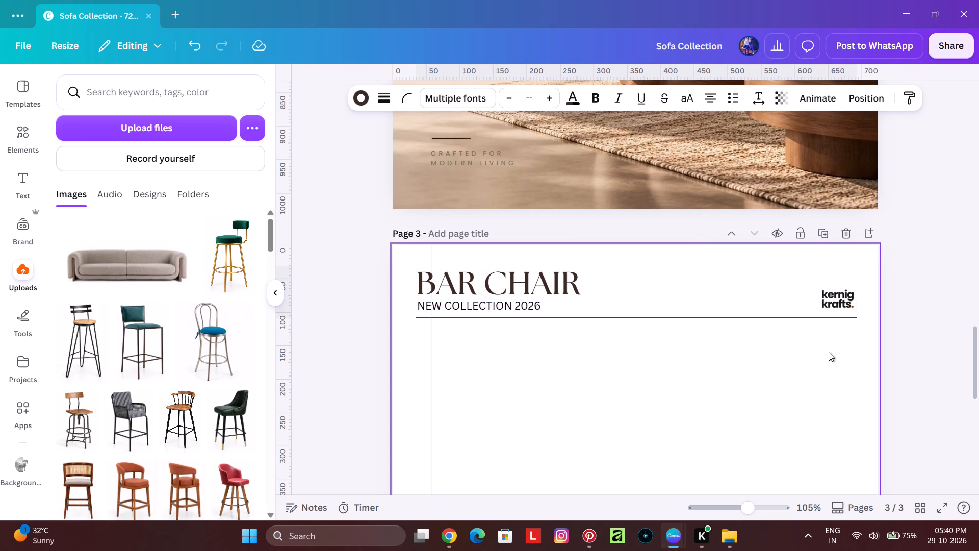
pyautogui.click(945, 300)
# Replace the BAR CHAIR title text in page 3's header with SOFA.
pyautogui.doubleClick(536, 274)
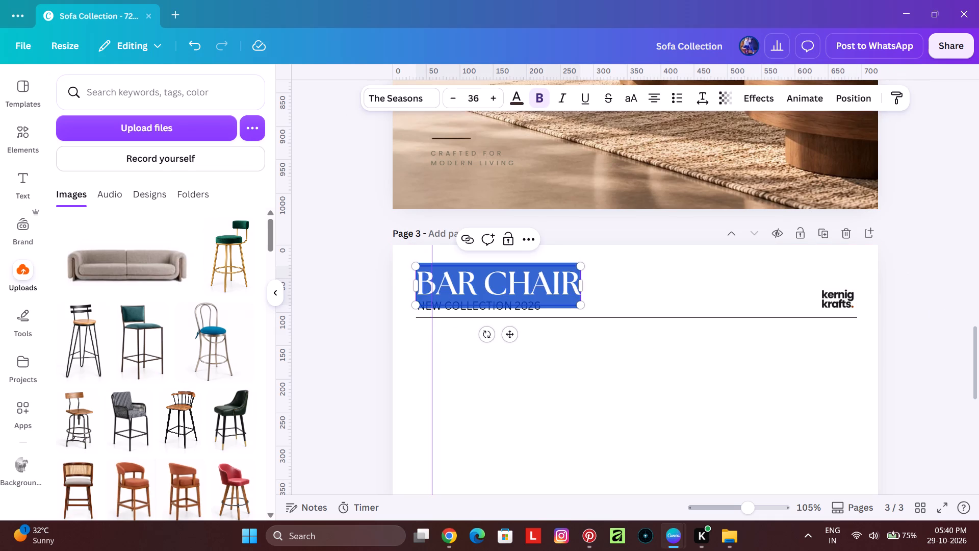
pyautogui.click(554, 281)
pyautogui.press('Right')
pyautogui.press('Right')
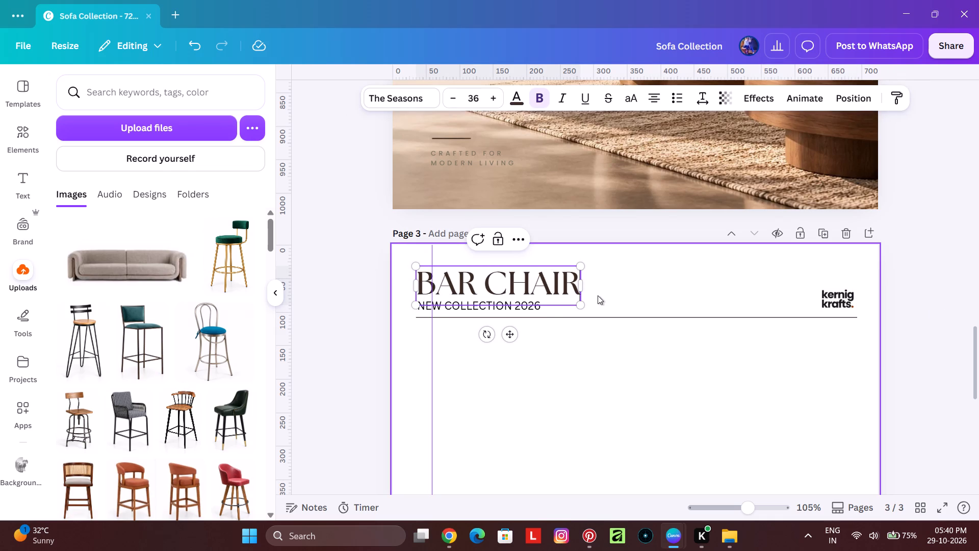
pyautogui.press('BackSpace')
pyautogui.press('BackSpace')
pyautogui.press('BackSpace')
pyautogui.press('BackSpace')
pyautogui.press('BackSpace')
pyautogui.press('BackSpace')
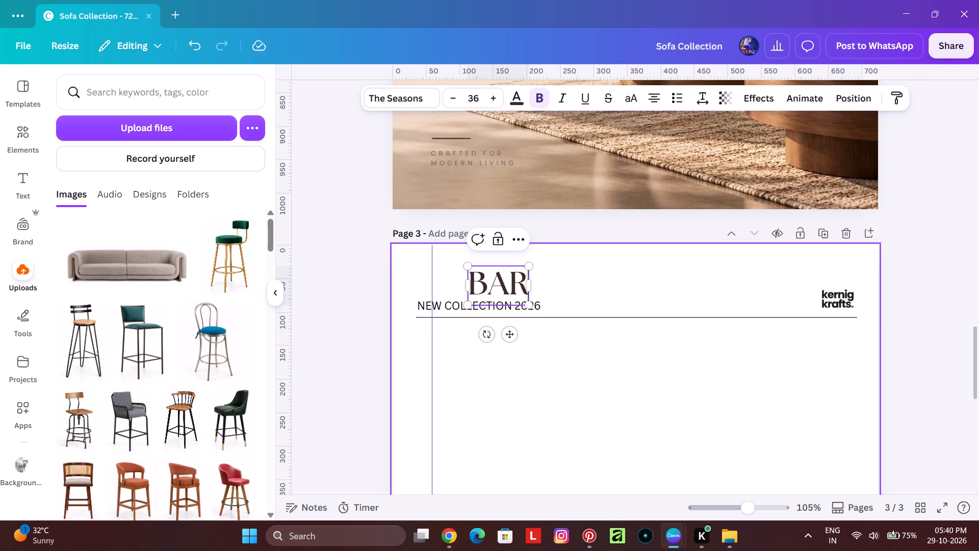
pyautogui.press('BackSpace')
pyautogui.press('BackSpace')
pyautogui.press('BackSpace')
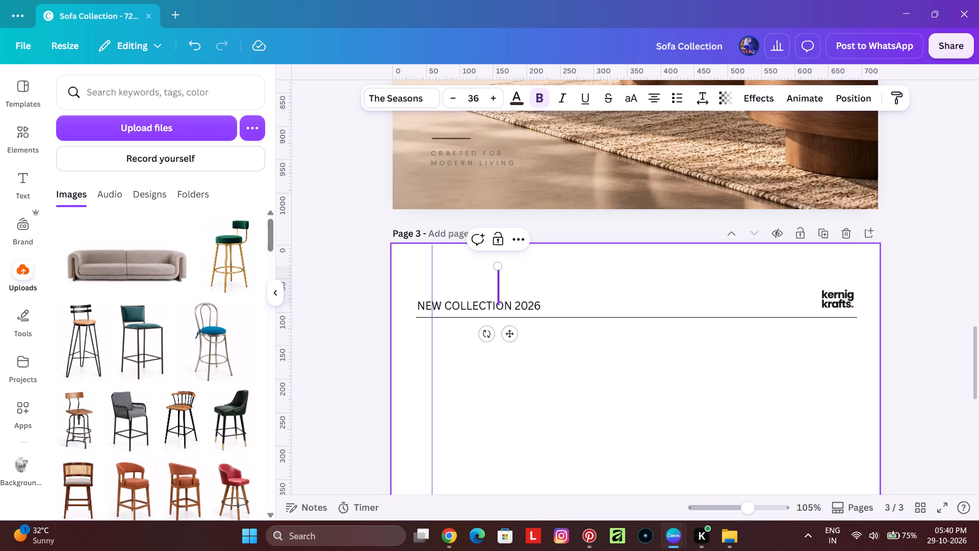
pyautogui.hotkey('shift', 's')
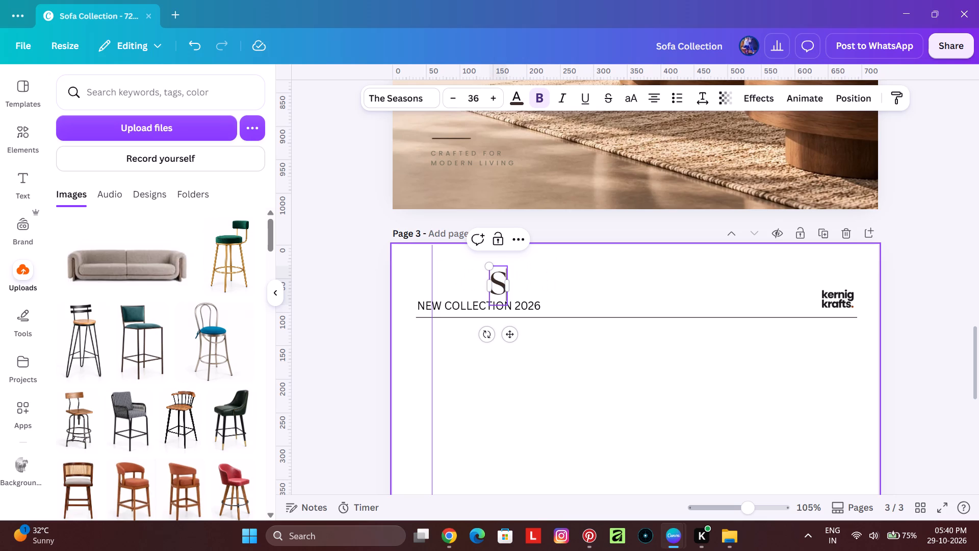
pyautogui.write('OFA')
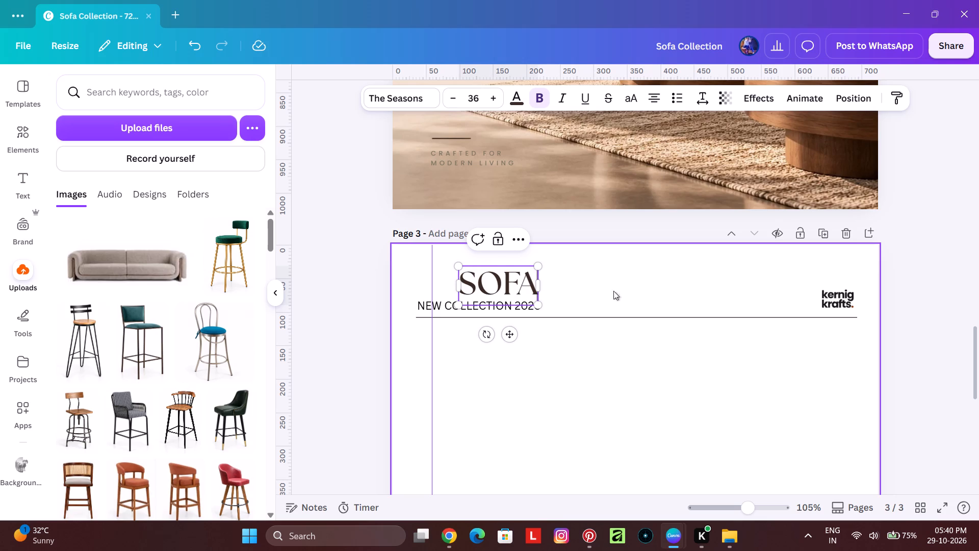
pyautogui.click(927, 345)
# Shift the SOFA title sideways until its first letter lines up with the start of NEW COLLECTION 2026 and the divider line.
pyautogui.click(518, 285)
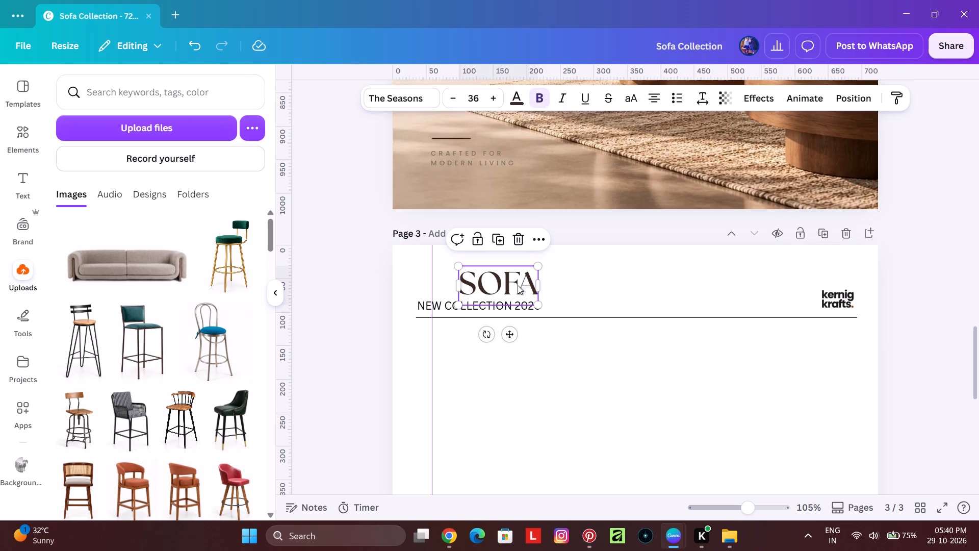
pyautogui.press('Left')
pyautogui.press('Left')
pyautogui.press('Left')
pyautogui.press('Left')
pyautogui.press('Left')
pyautogui.press('Left')
pyautogui.press('Left')
pyautogui.press('Left')
pyautogui.press('Left')
pyautogui.press('Left')
pyautogui.press('Left')
pyautogui.press('Left')
pyautogui.press('Left')
pyautogui.press('Left')
pyautogui.press('Left')
pyautogui.press('Left')
pyautogui.press('Left')
pyautogui.press('Left')
pyautogui.press('Left')
pyautogui.press('Left')
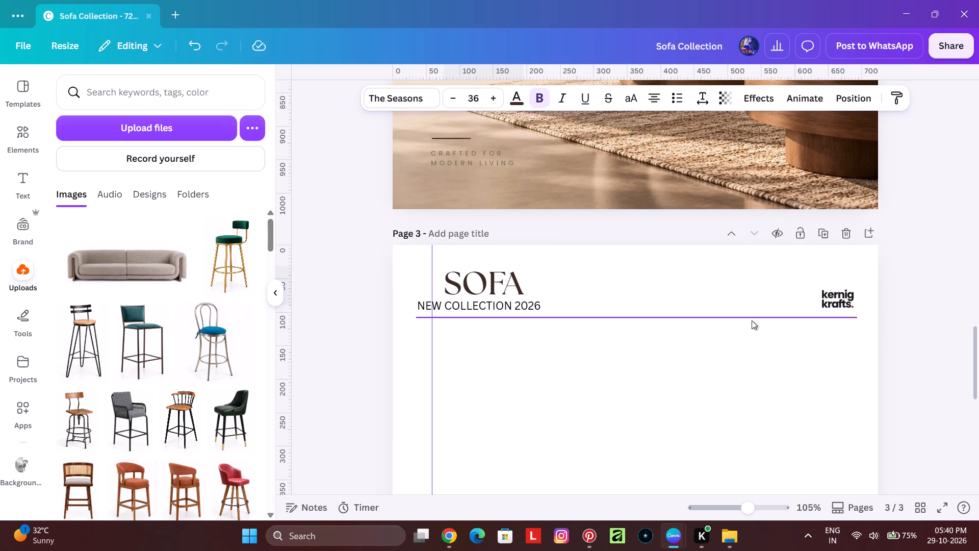
pyautogui.press('Left')
pyautogui.press('Left')
pyautogui.press('Left')
pyautogui.press('Left')
pyautogui.press('Left')
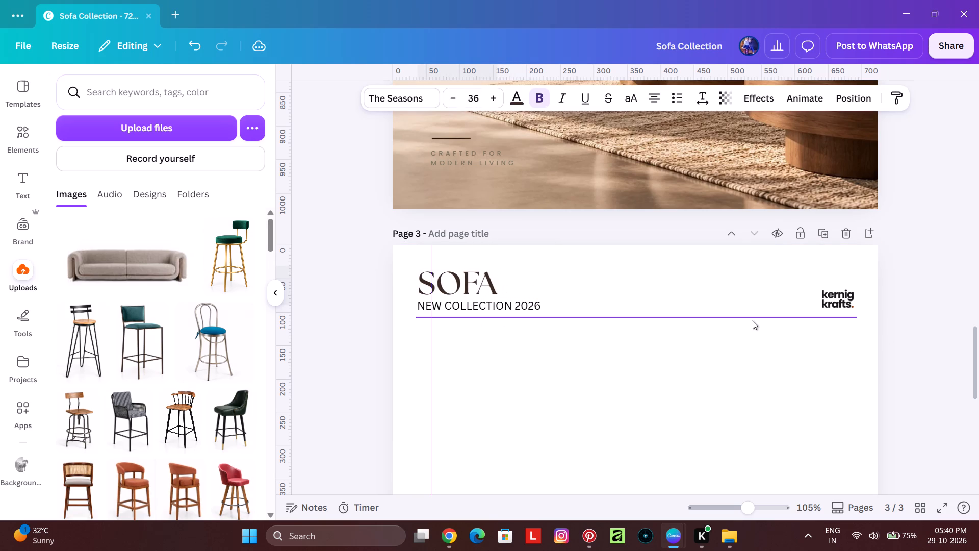
pyautogui.press('Left')
pyautogui.press('Left')
pyautogui.press('Right')
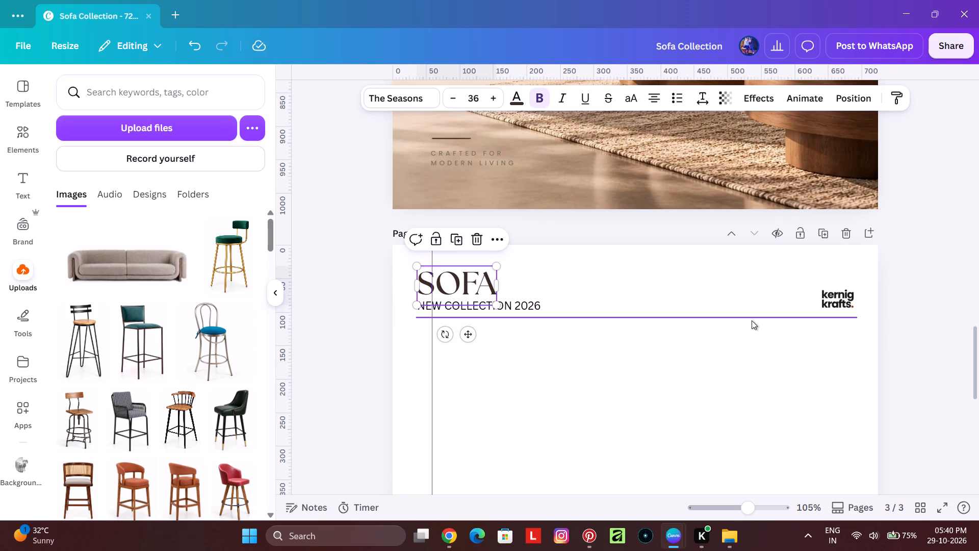
pyautogui.keyDown('ctrl'); pyautogui.scroll(-2, 751, 319); pyautogui.keyUp('ctrl')
pyautogui.click(421, 356)
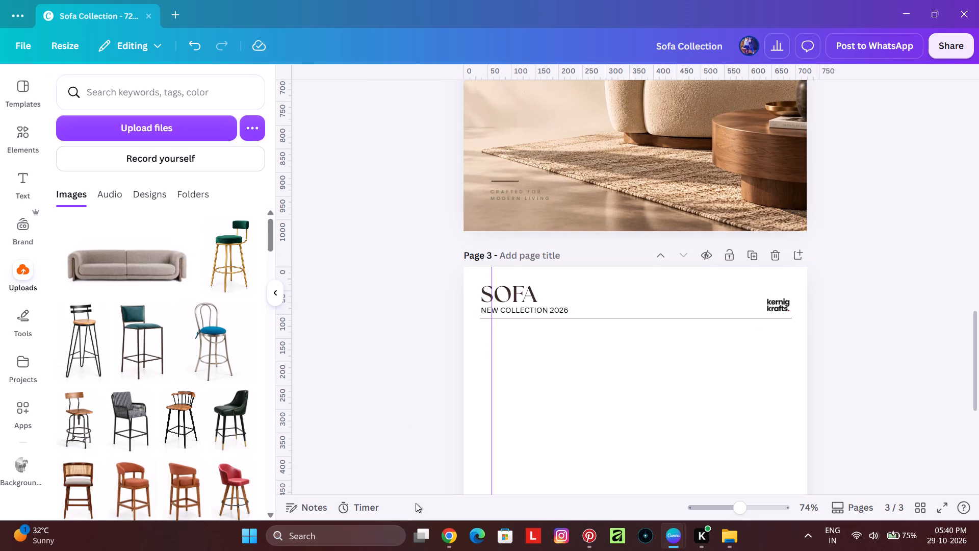
# Place the uploaded beige two-seat sofa image on page 3 beneath the header's divider line.
pyautogui.scroll(-1, 338, 365)
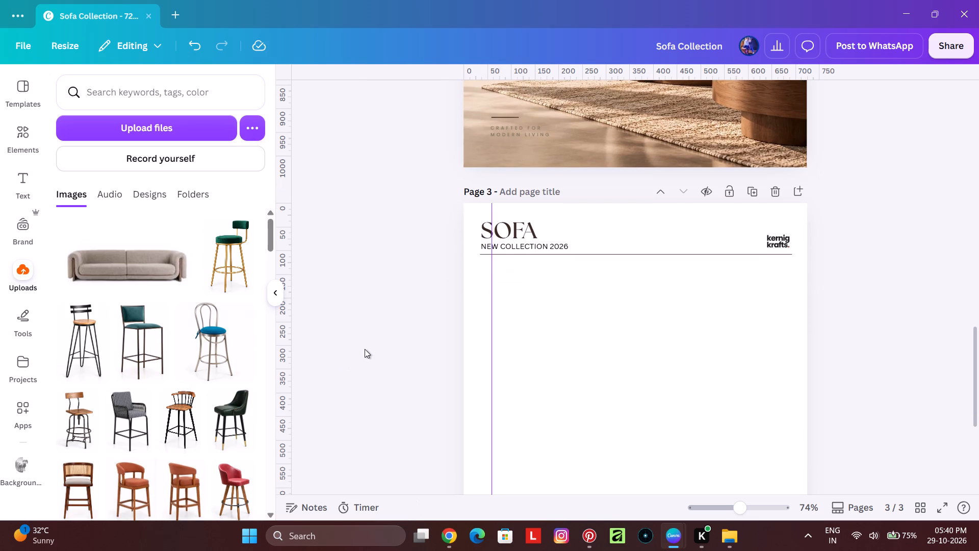
pyautogui.scroll(-2, 368, 340)
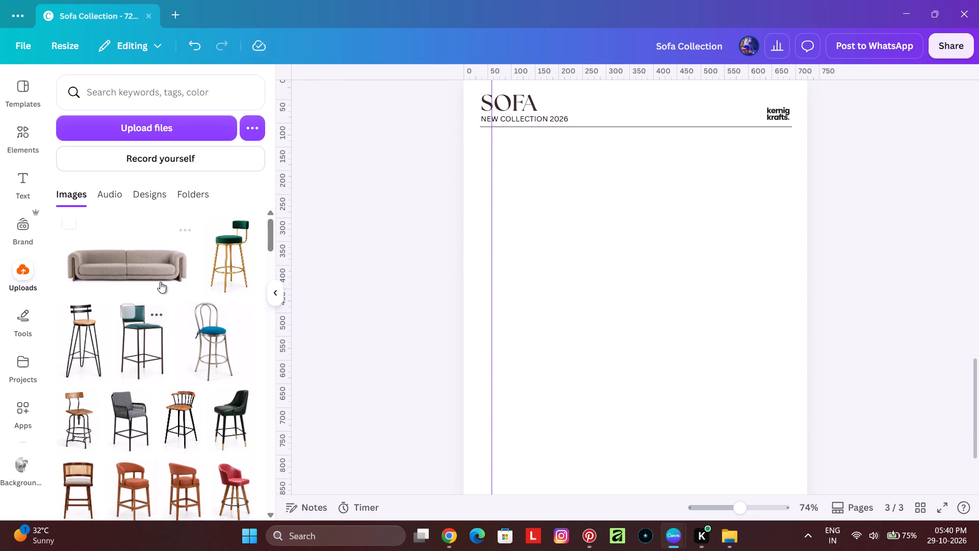
pyautogui.moveTo(161, 275); pyautogui.dragTo(647, 199)
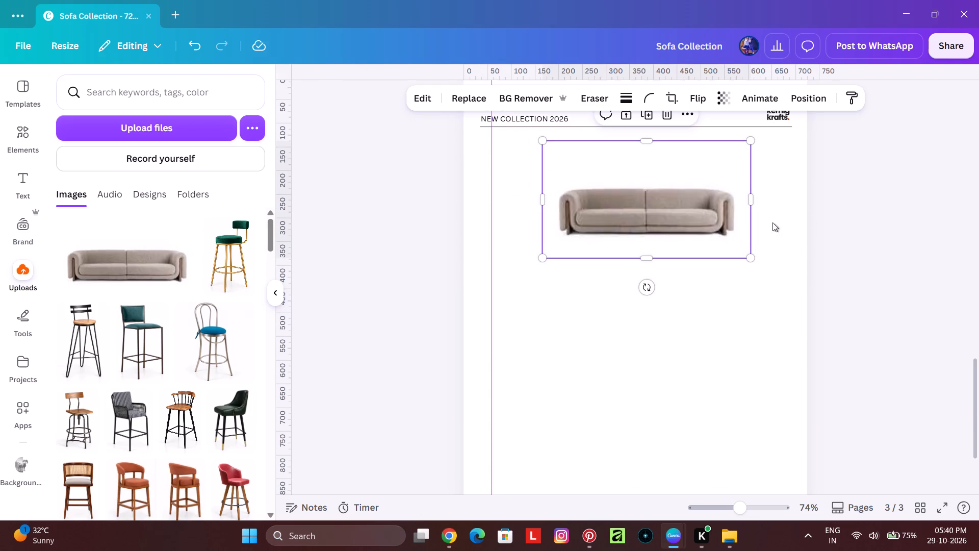
pyautogui.click(978, 248)
pyautogui.click(883, 328)
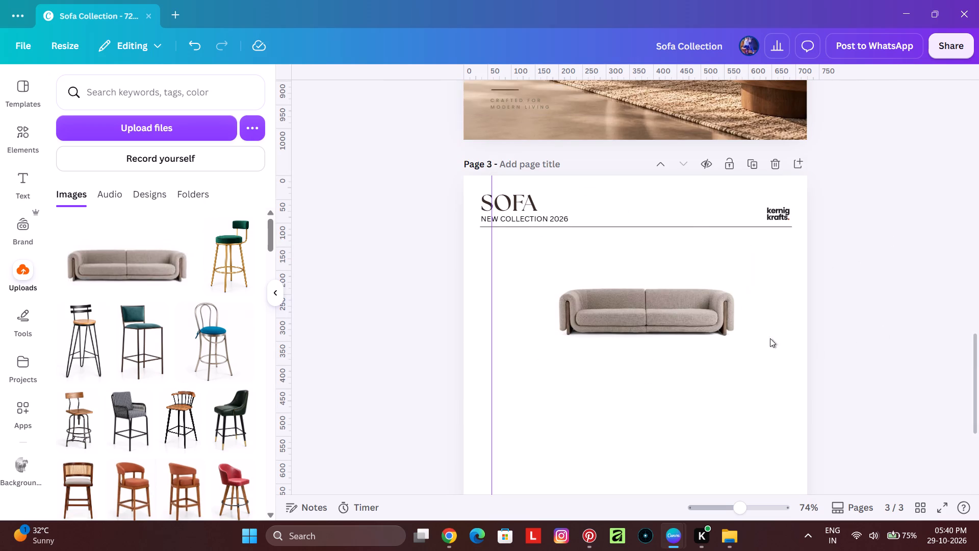
# Crop the empty strip off the sofa image's upper edge and enlarge the image to roughly 70% of the page width.
pyautogui.click(622, 306)
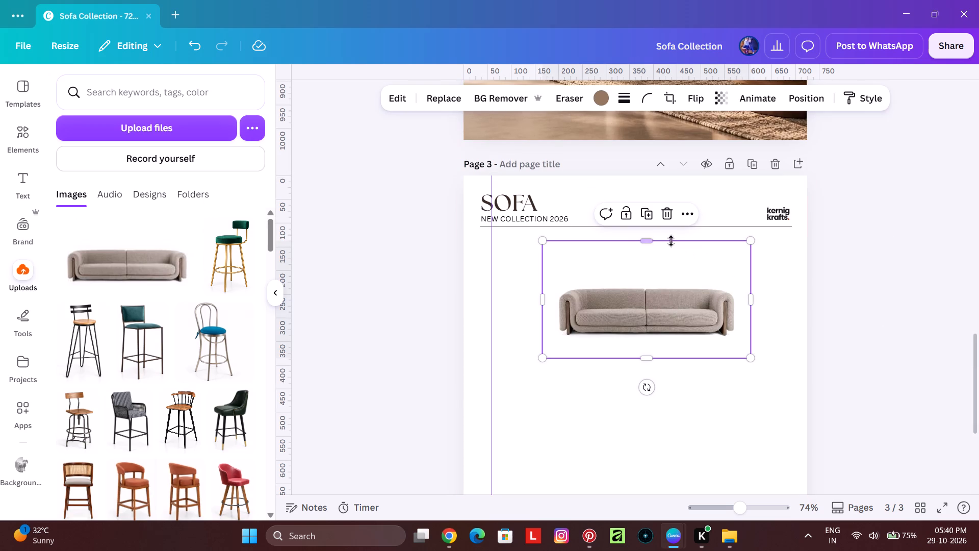
pyautogui.moveTo(652, 237); pyautogui.dragTo(656, 264)
pyautogui.moveTo(753, 266); pyautogui.dragTo(767, 261)
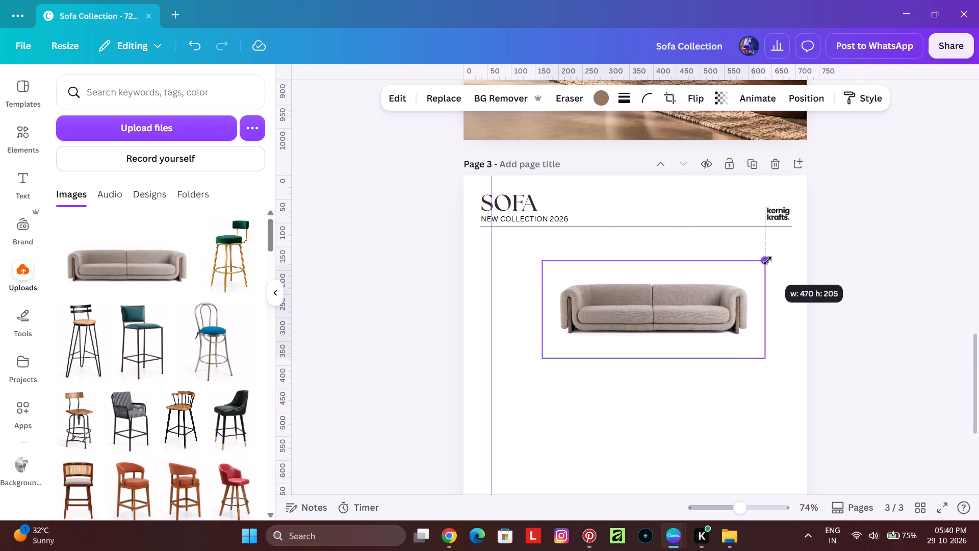
pyautogui.moveTo(767, 261); pyautogui.dragTo(776, 258)
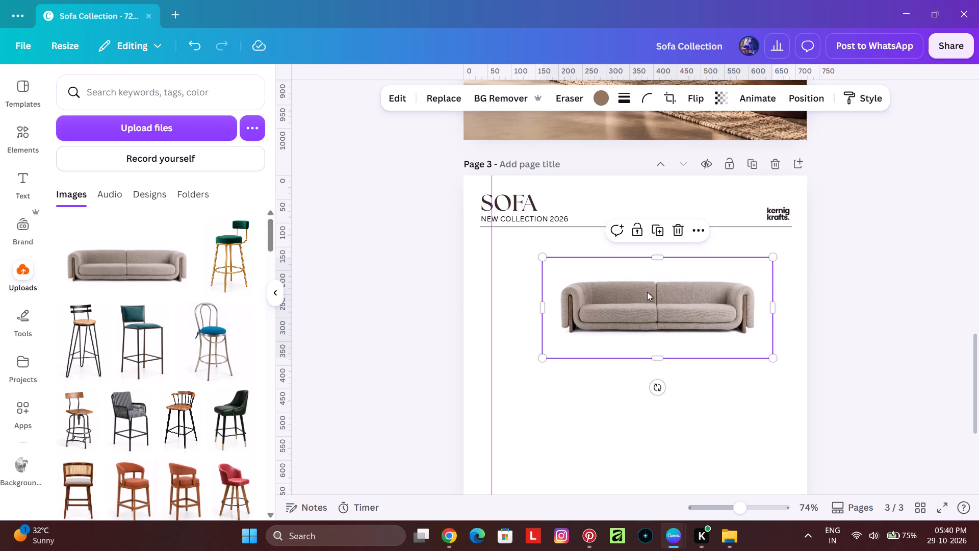
pyautogui.moveTo(540, 260); pyautogui.dragTo(521, 260)
# Centre the sofa image horizontally on page 3, leaving a gap between it and the header's divider line.
pyautogui.moveTo(655, 295); pyautogui.dragTo(636, 300)
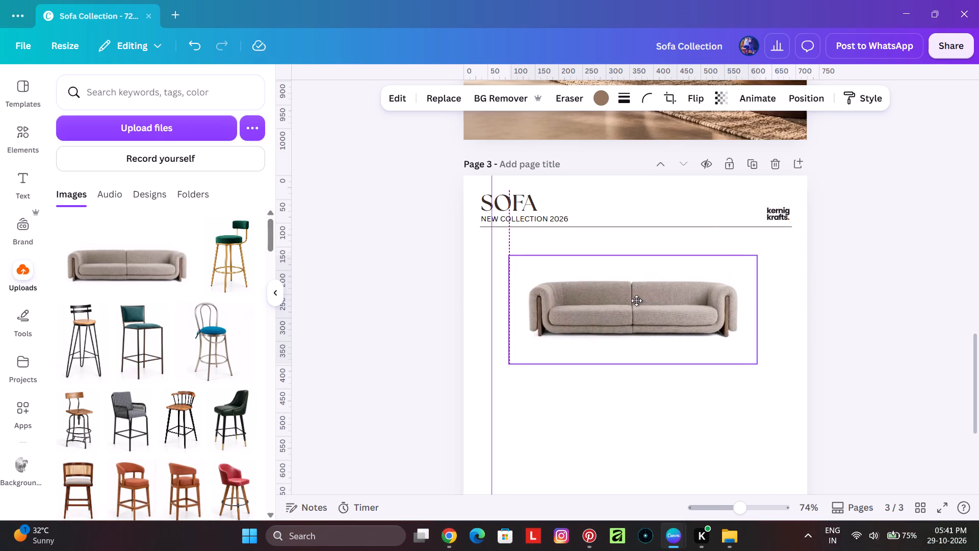
pyautogui.moveTo(636, 300); pyautogui.dragTo(639, 300)
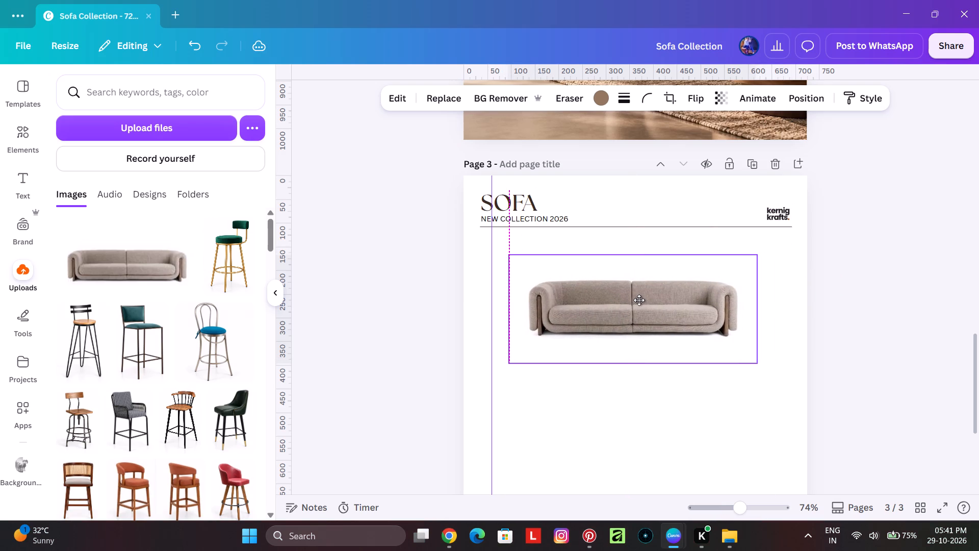
pyautogui.moveTo(639, 300); pyautogui.dragTo(642, 300)
pyautogui.click(772, 321)
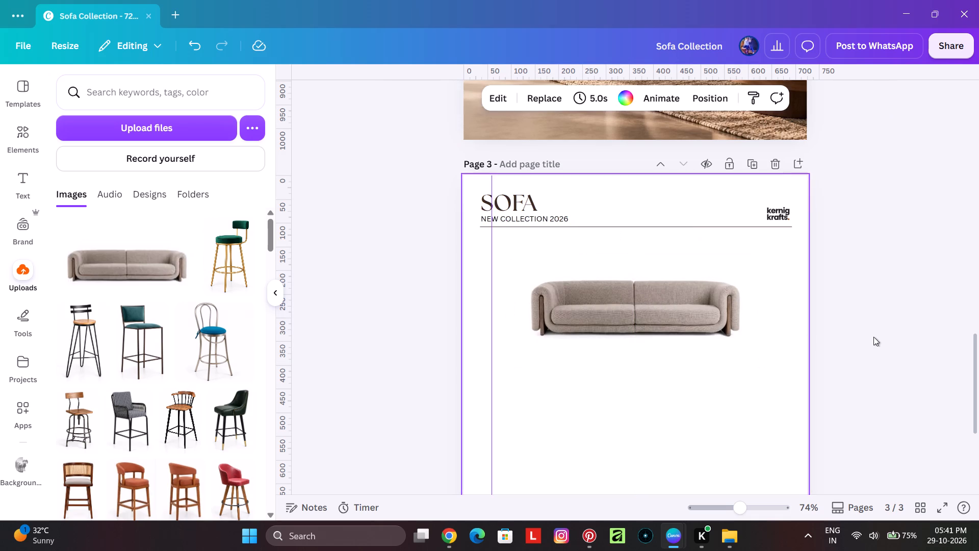
pyautogui.click(875, 337)
# Nudge the sofa image up until its frame sits just below the header's divider line, keeping it horizontally centred.
pyautogui.scroll(-3, 733, 234)
pyautogui.scroll(3, 677, 360)
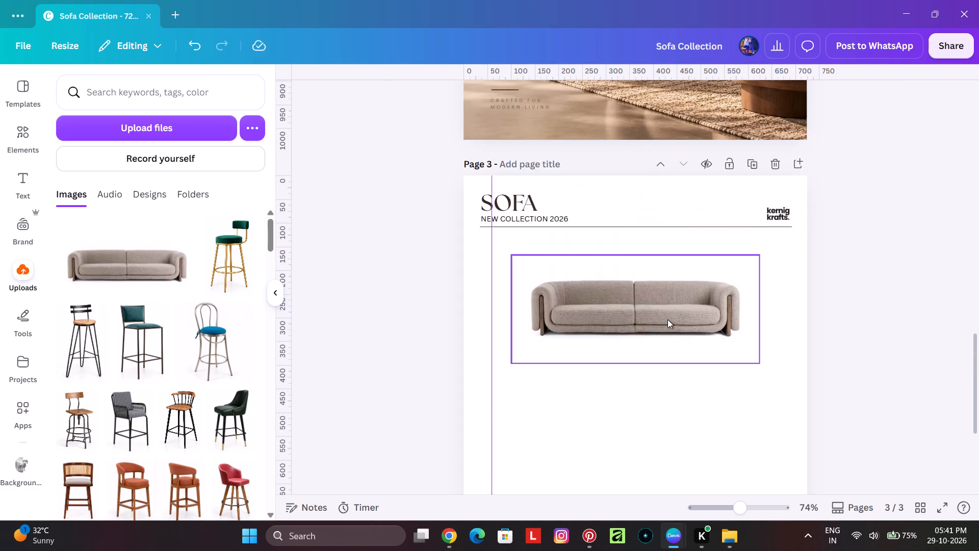
pyautogui.click(667, 318)
pyautogui.press('Up')
pyautogui.press('Up')
pyautogui.press('Up')
pyautogui.press('Up')
pyautogui.press('Up')
pyautogui.press('Up')
pyautogui.press('Up')
pyautogui.press('Up')
pyautogui.press('Up')
pyautogui.press('Up')
pyautogui.press('Up')
pyautogui.press('Up')
pyautogui.press('Up')
pyautogui.press('Up')
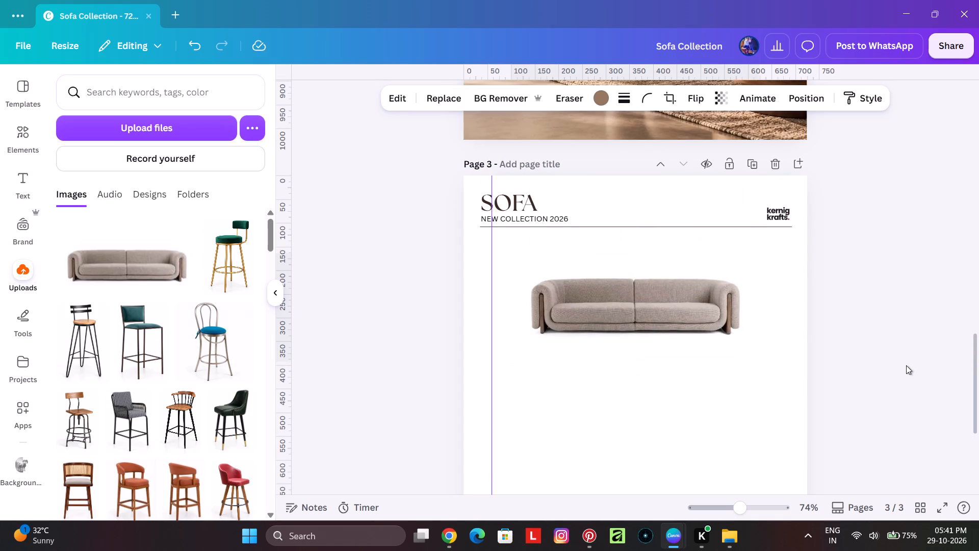
pyautogui.press('Up')
pyautogui.press('Up')
pyautogui.press('Up')
pyautogui.press('Up')
pyautogui.press('Up')
pyautogui.press('Up')
pyautogui.press('Up')
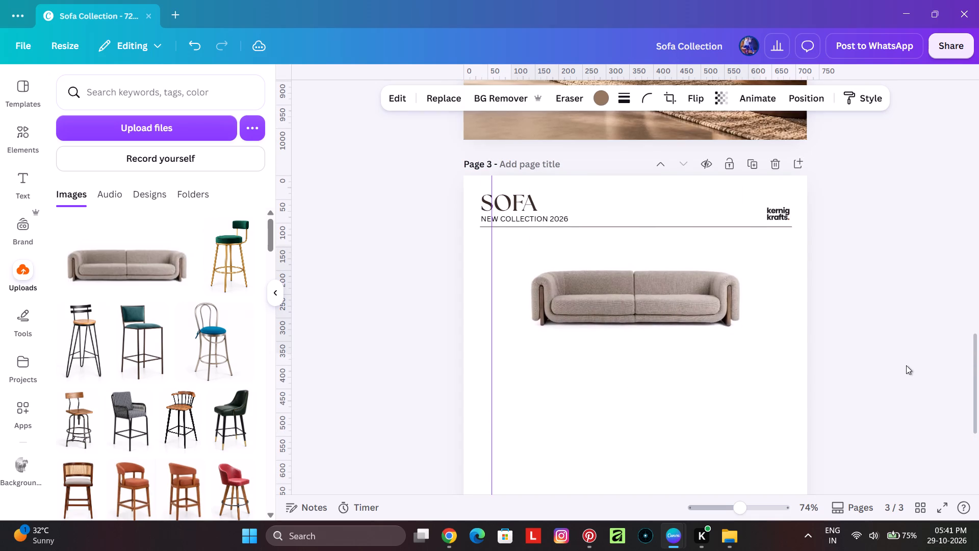
pyautogui.press('Up')
pyautogui.press('Up')
pyautogui.press('Up')
pyautogui.press('Up')
pyautogui.press('Up')
pyautogui.press('Up')
pyautogui.press('Up')
pyautogui.press('Up')
pyautogui.press('Up')
pyautogui.press('Up')
pyautogui.press('Up')
pyautogui.press('Up')
pyautogui.press('Up')
pyautogui.press('Up')
pyautogui.press('Up')
pyautogui.press('Up')
pyautogui.press('Up')
pyautogui.press('Up')
pyautogui.press('Up')
pyautogui.press('Up')
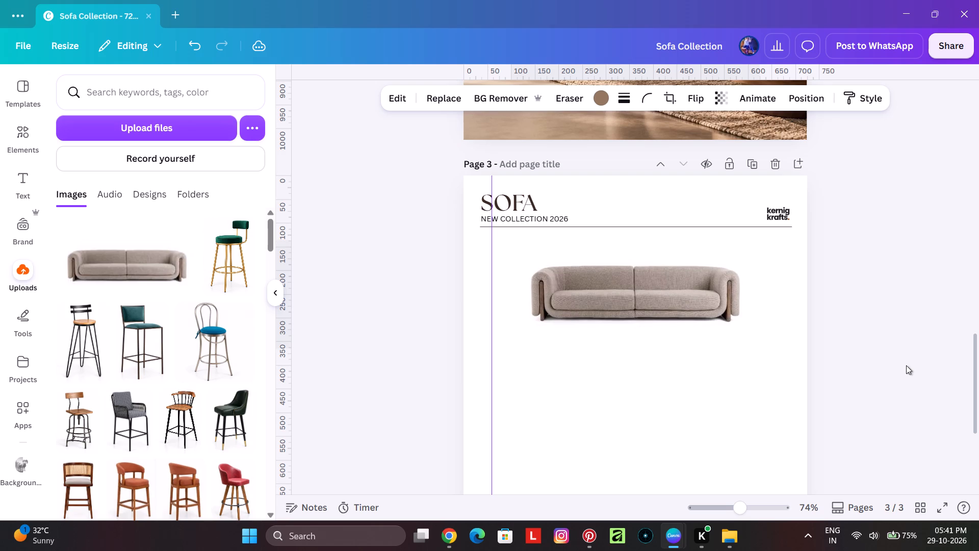
pyautogui.press('Up')
pyautogui.press('Down')
pyautogui.press('Down')
pyautogui.press('Down')
pyautogui.press('Up')
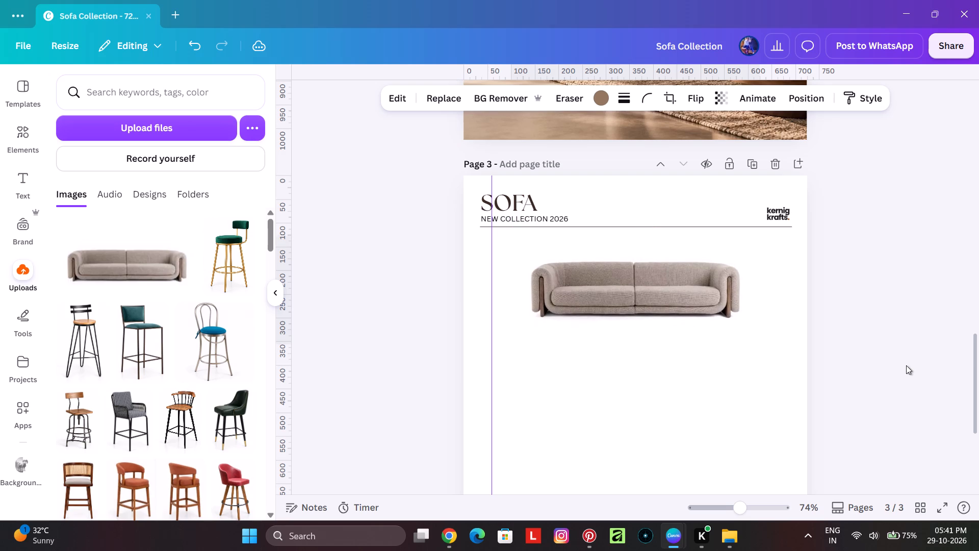
pyautogui.press('Down')
pyautogui.press('Down')
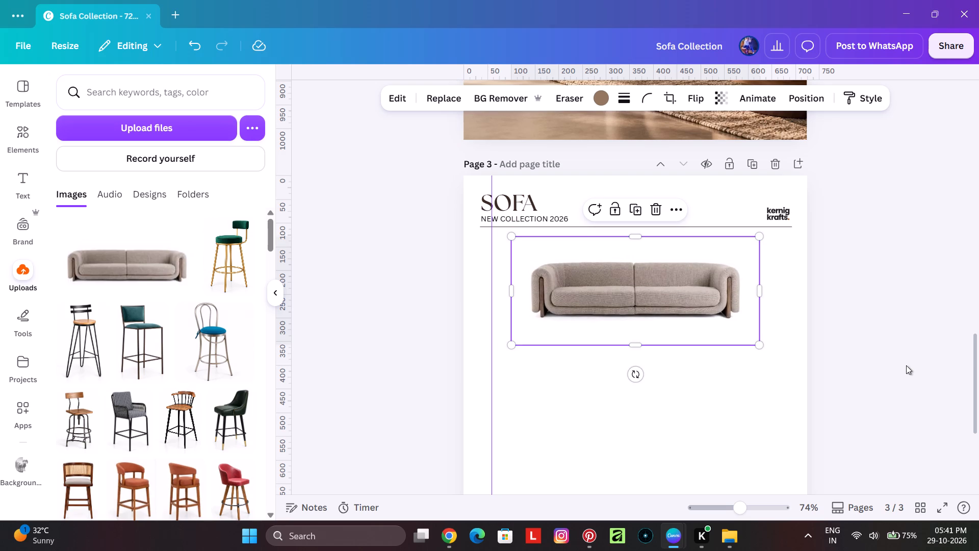
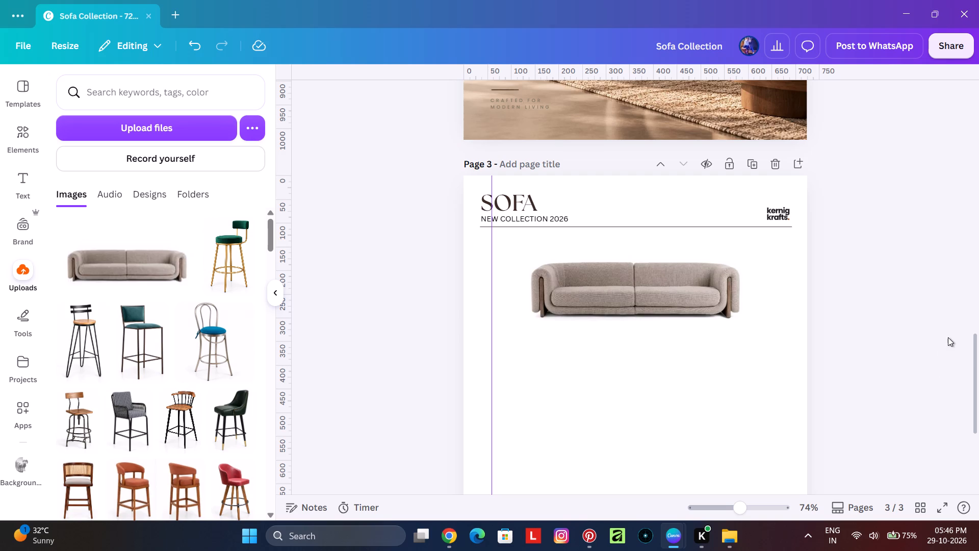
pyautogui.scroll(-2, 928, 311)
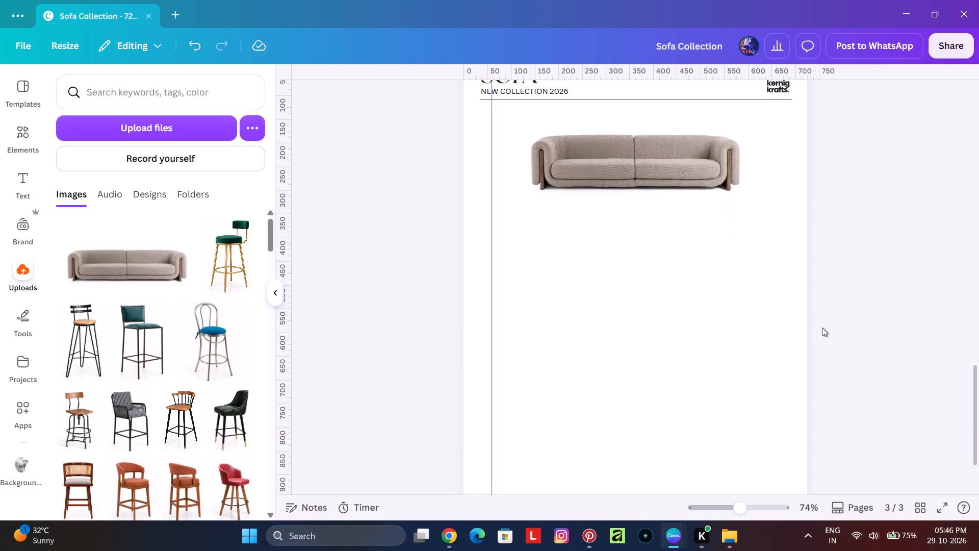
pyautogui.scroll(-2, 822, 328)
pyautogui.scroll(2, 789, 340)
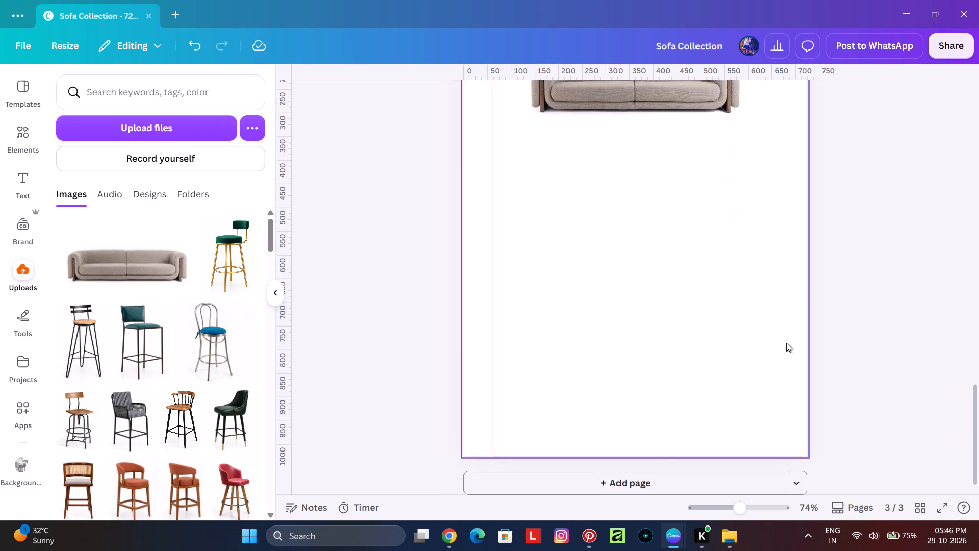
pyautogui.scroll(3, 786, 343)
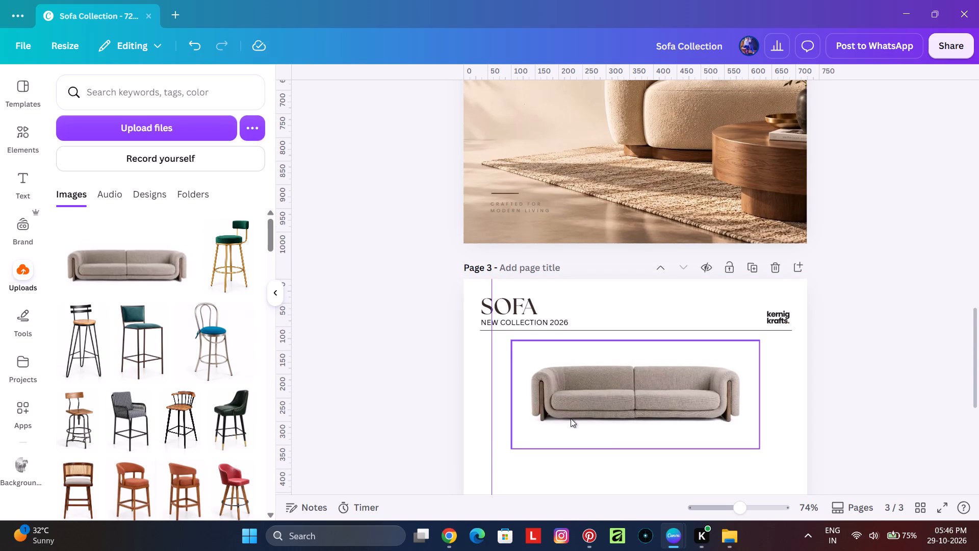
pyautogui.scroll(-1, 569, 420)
# Upload the image "Ivory Channel-Tufted Sofa with Orange Pillows" from the Sofa collection folder on the D: drive.
pyautogui.click(203, 135)
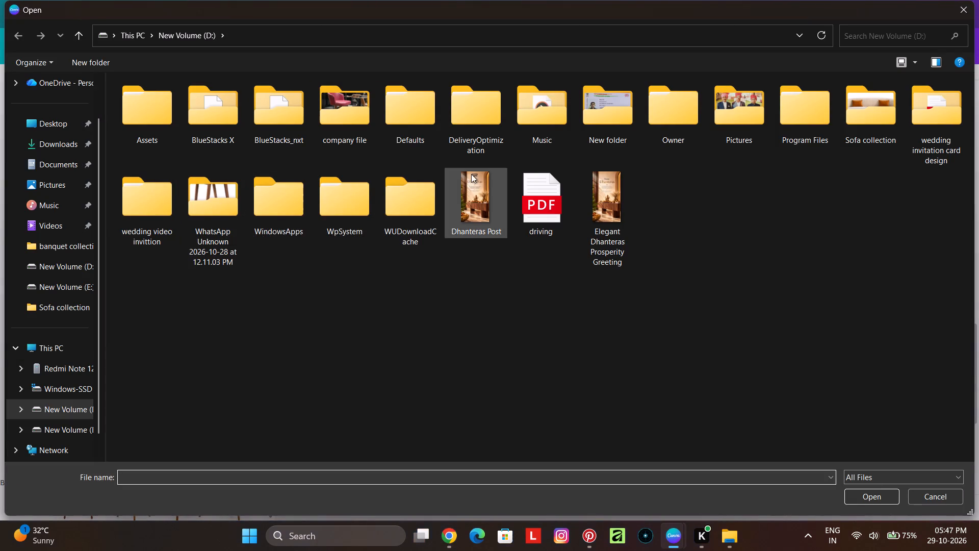
pyautogui.doubleClick(864, 111)
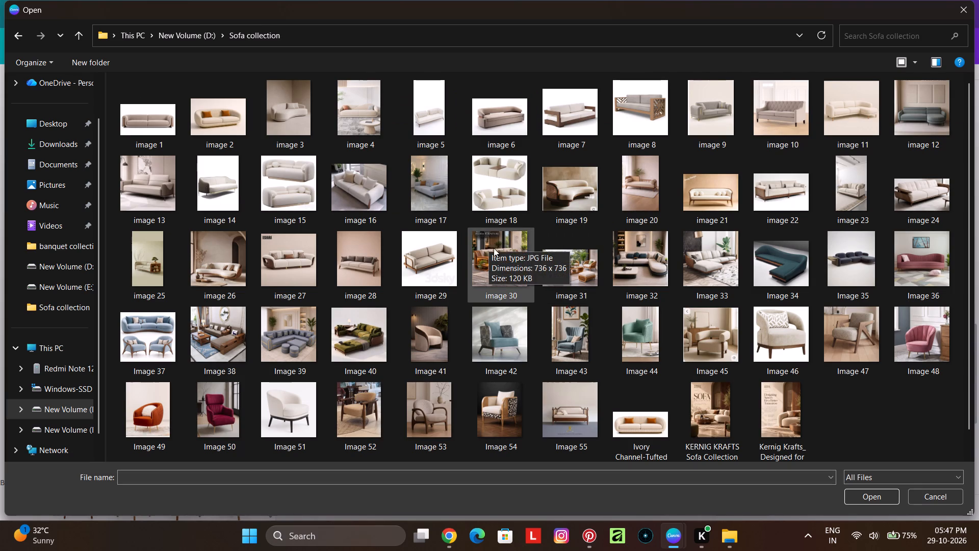
pyautogui.scroll(-3, 623, 404)
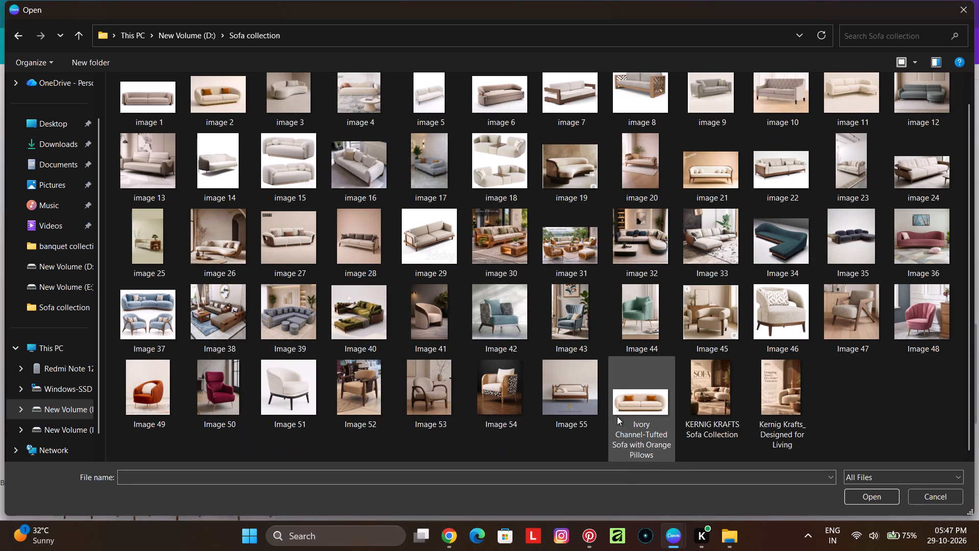
pyautogui.click(634, 417)
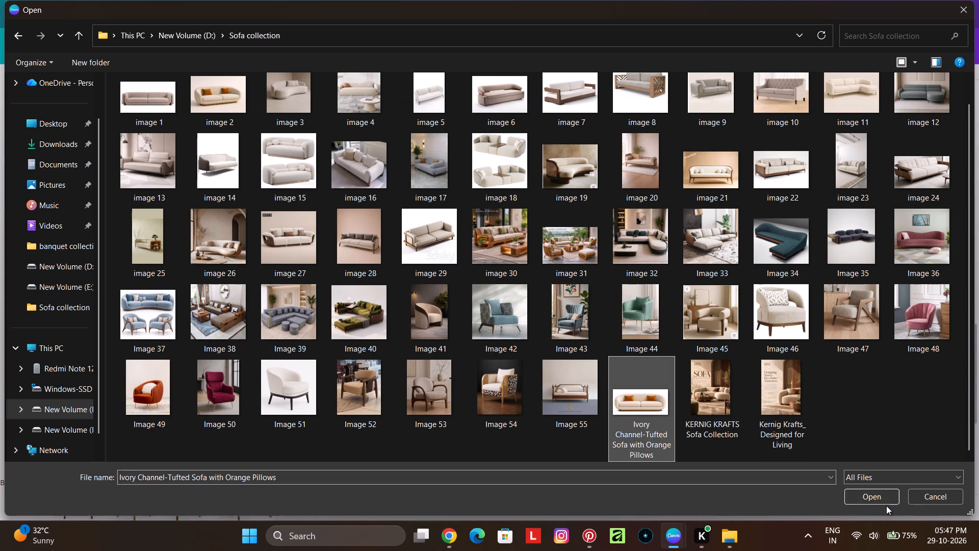
pyautogui.click(886, 503)
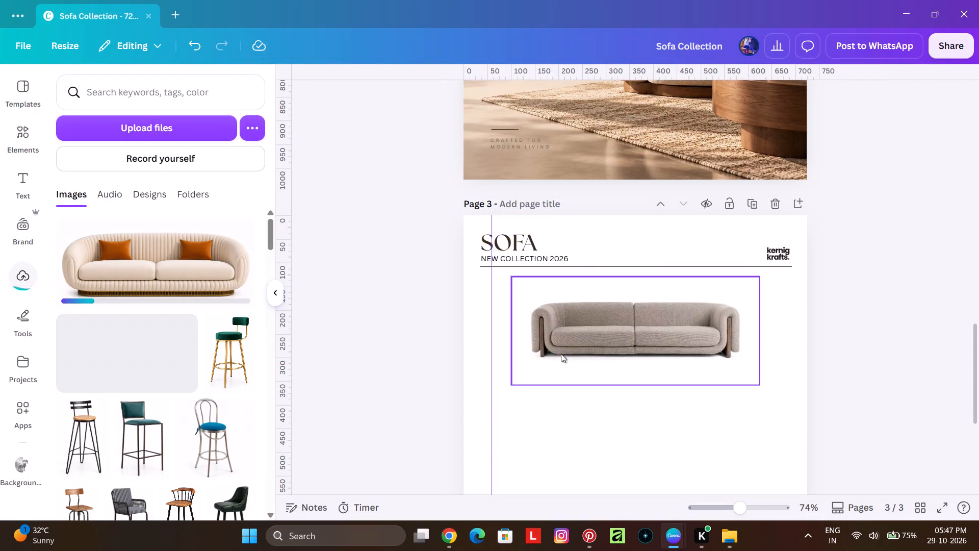
# Place the ivory tufted sofa image on page 3 below the beige sofa, horizontally centred, at about Y 443 px.
pyautogui.scroll(-2, 390, 289)
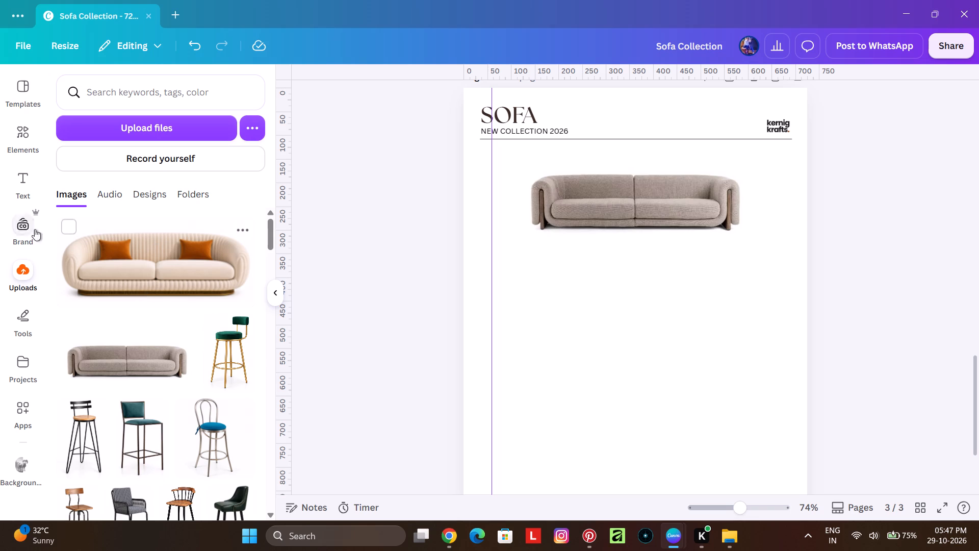
pyautogui.moveTo(170, 283); pyautogui.dragTo(626, 370)
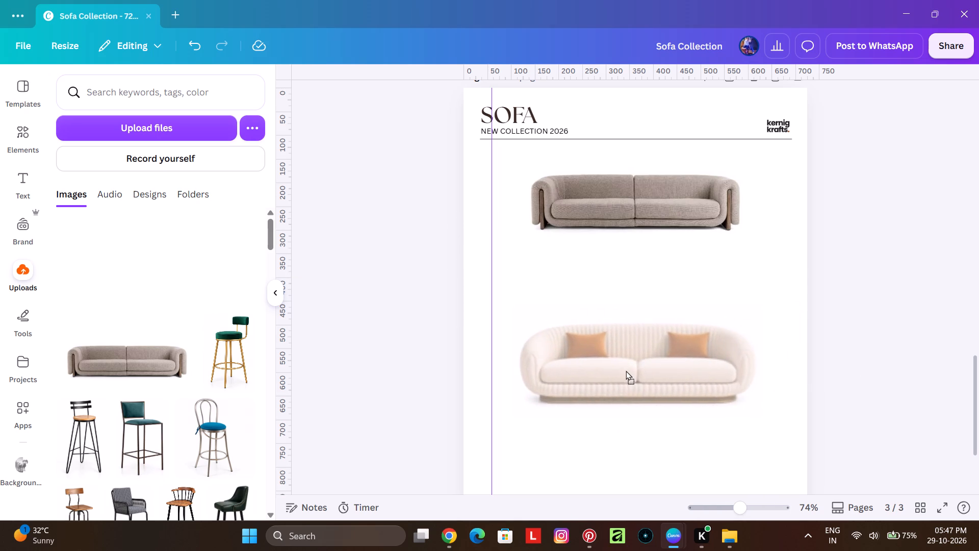
pyautogui.moveTo(626, 370); pyautogui.dragTo(625, 367)
pyautogui.click(676, 342)
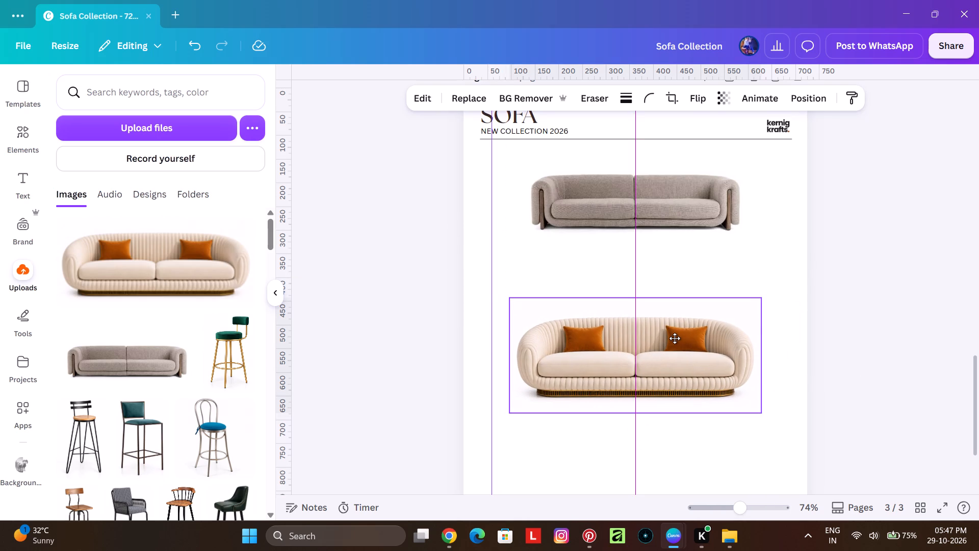
pyautogui.click(852, 352)
# Compare the width, height and position values of the beige and ivory sofa images on page 3.
pyautogui.click(731, 342)
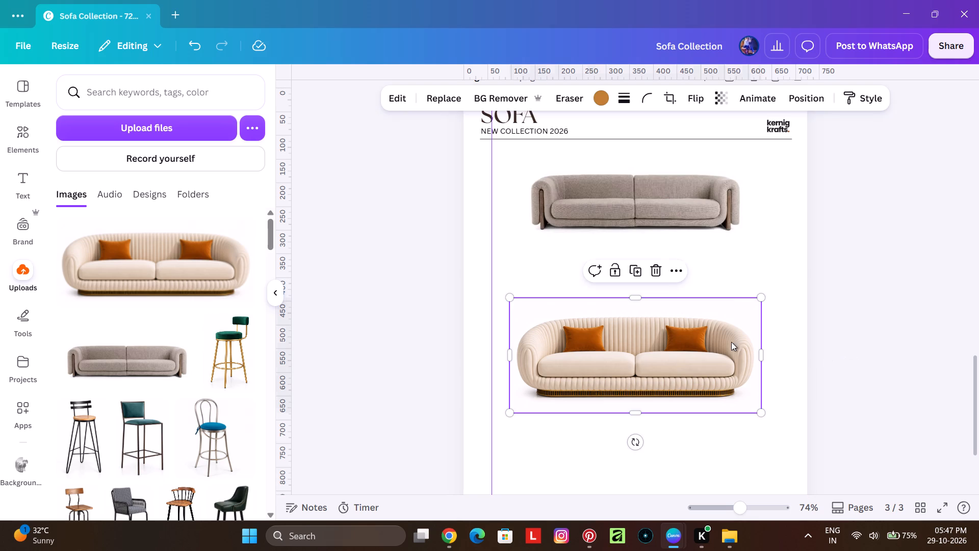
pyautogui.click(692, 173)
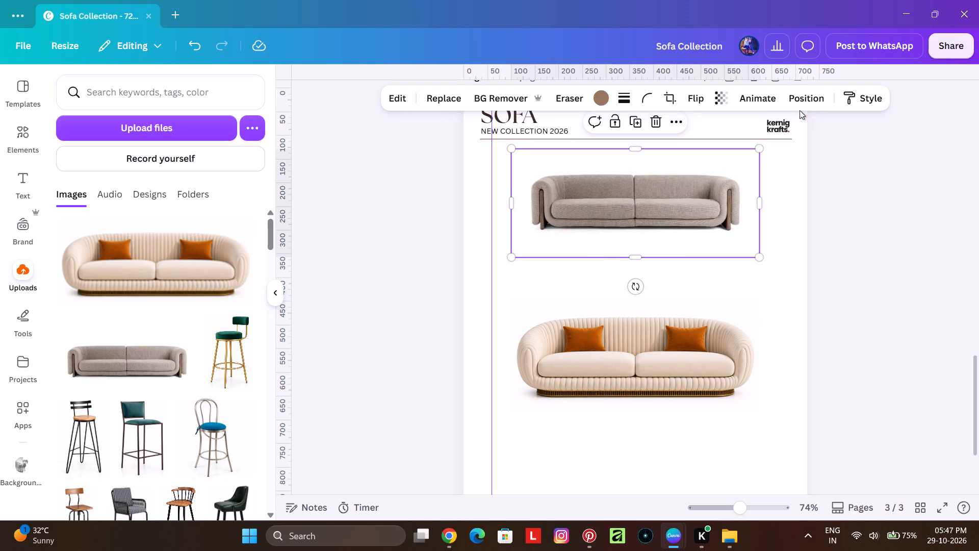
pyautogui.click(801, 104)
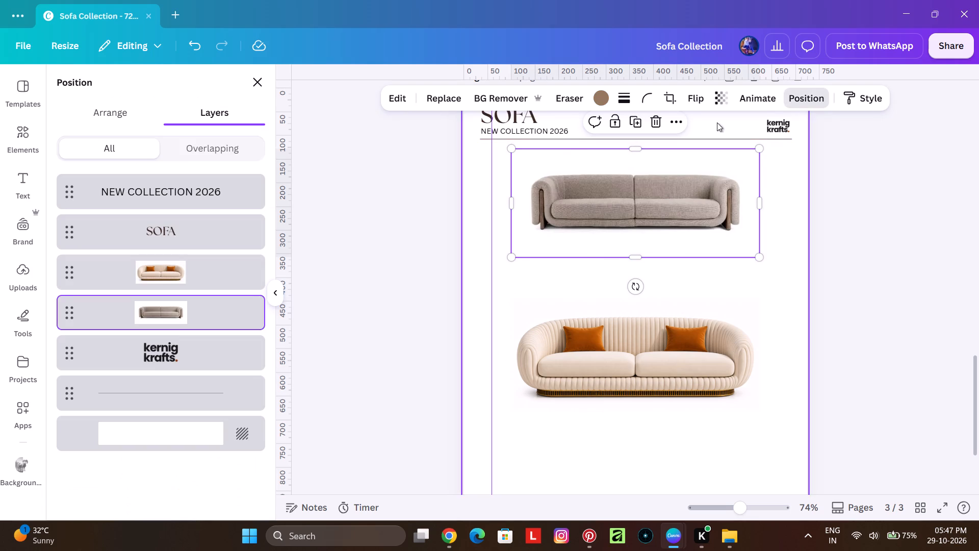
pyautogui.click(138, 111)
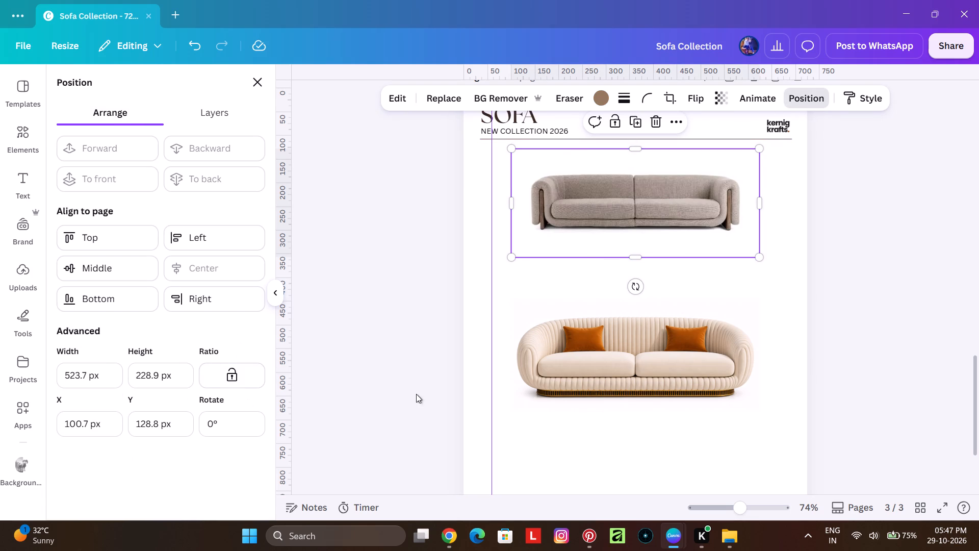
pyautogui.click(576, 370)
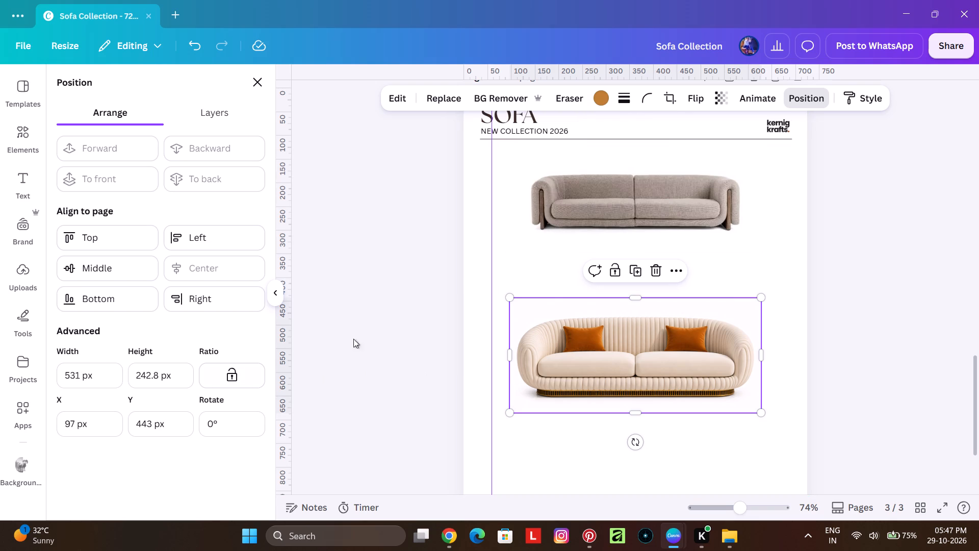
pyautogui.click(532, 248)
pyautogui.click(564, 353)
pyautogui.moveTo(79, 374); pyautogui.dragTo(34, 370)
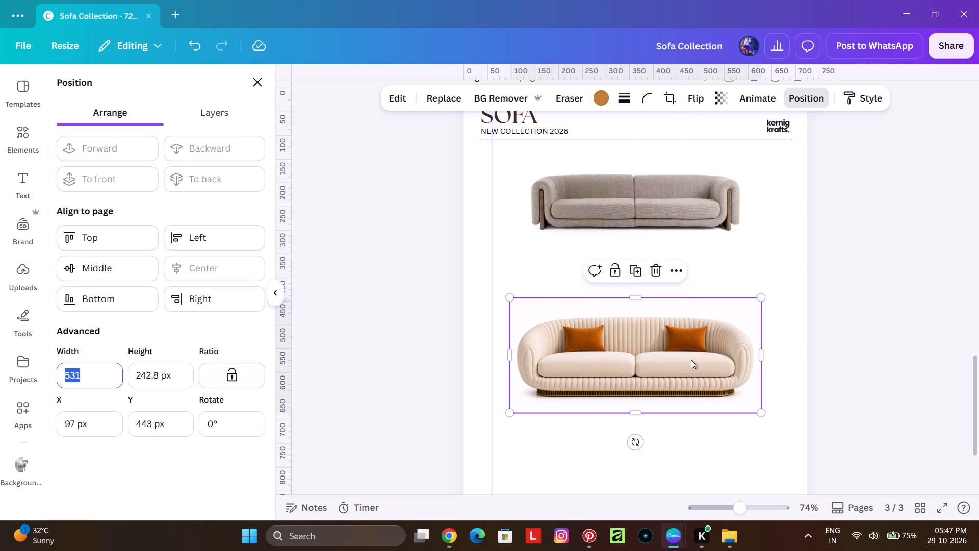
pyautogui.click(403, 285)
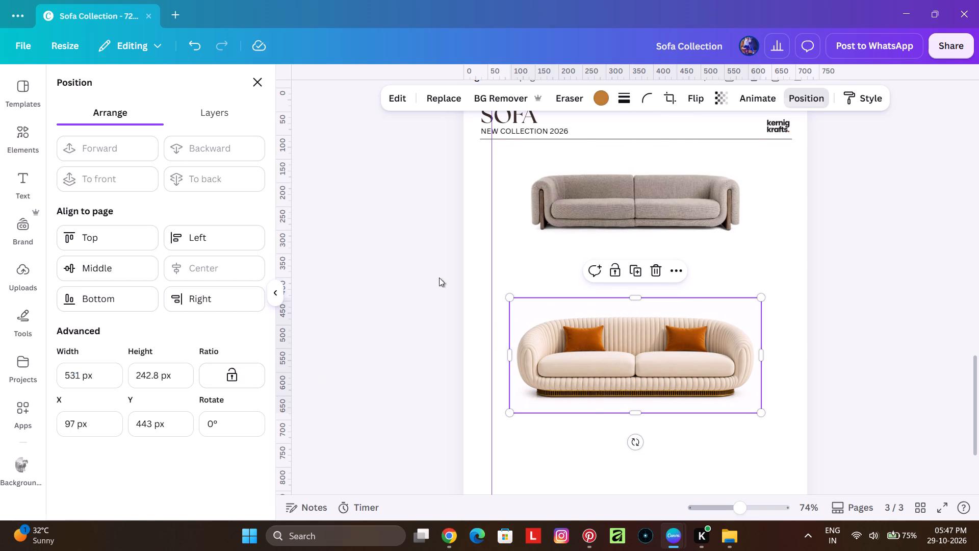
pyautogui.click(634, 241)
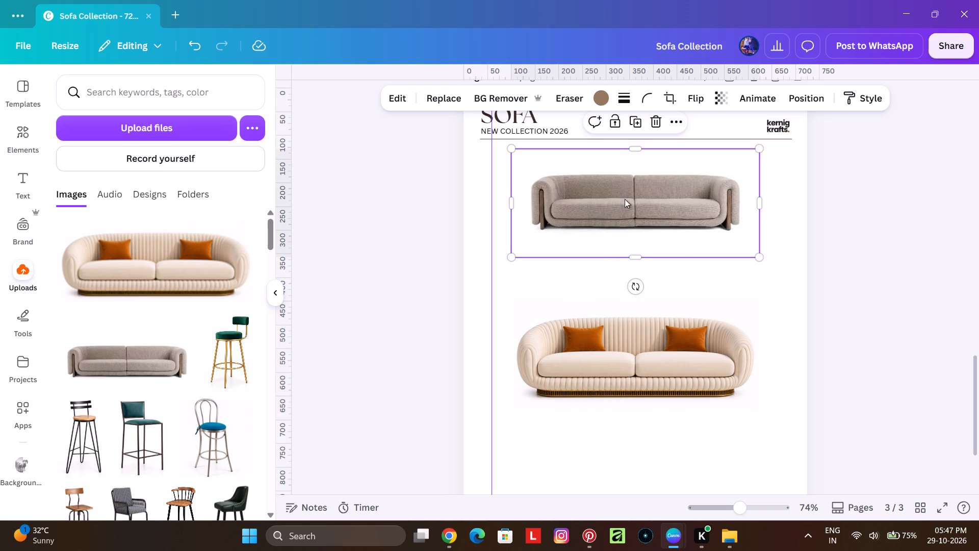
# Lock the ivory sofa image's ratio and set its width to 523.7 px, matching the beige sofa image.
pyautogui.click(637, 334)
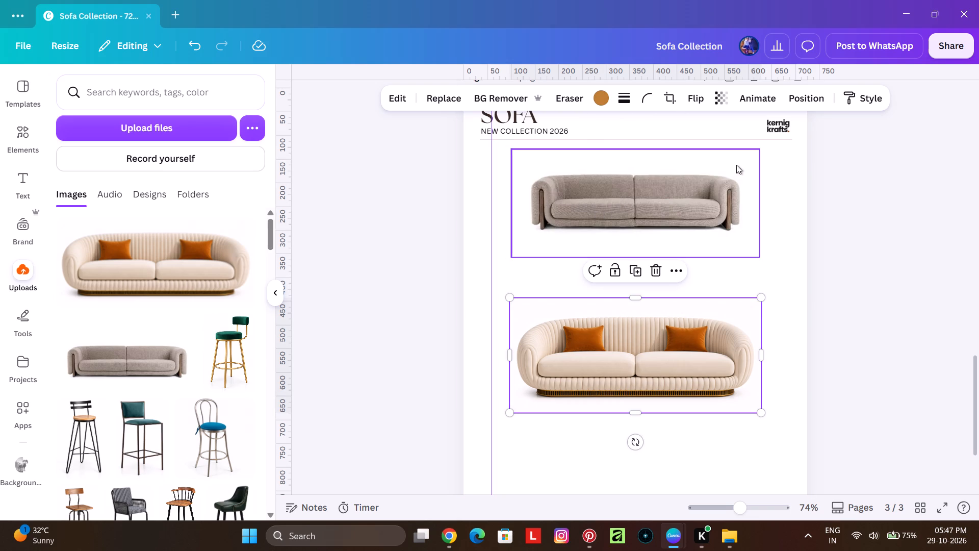
pyautogui.click(790, 98)
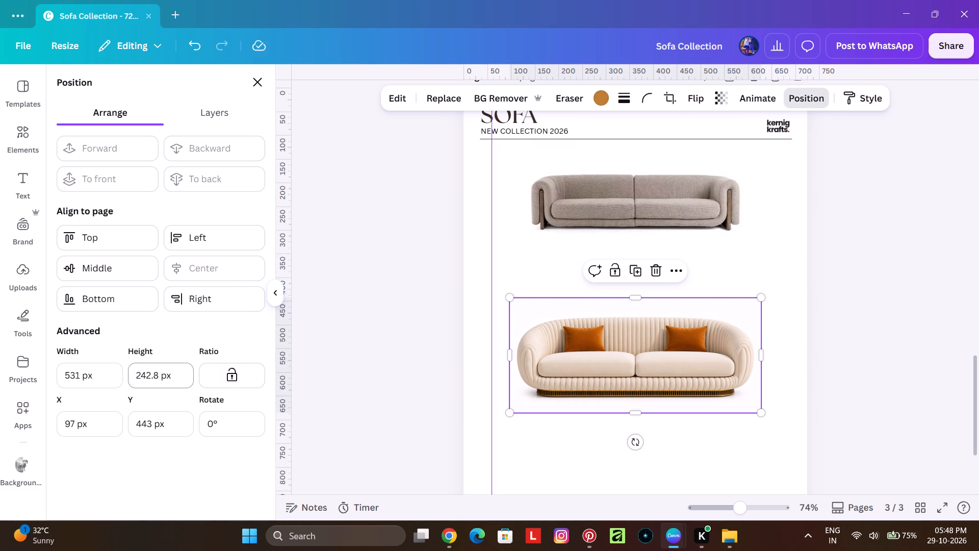
pyautogui.moveTo(79, 372); pyautogui.dragTo(53, 365)
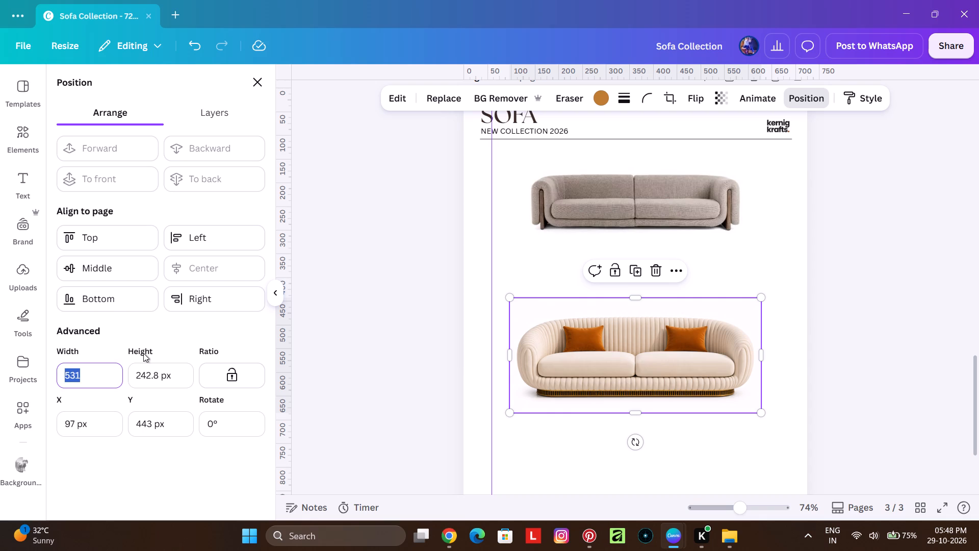
pyautogui.press('5')
pyautogui.write('32')
pyautogui.press('BackSpace')
pyautogui.press('BackSpace')
pyautogui.click(210, 375)
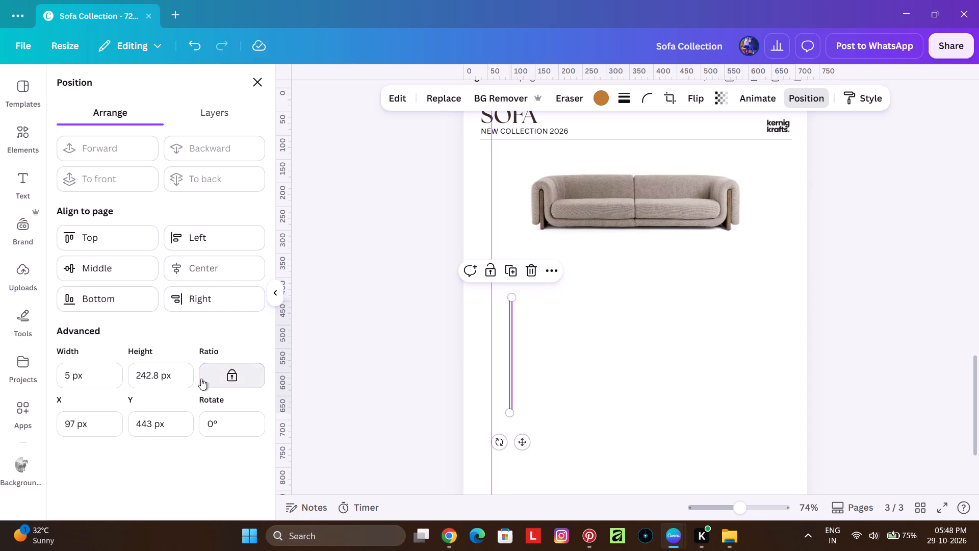
pyautogui.click(110, 383)
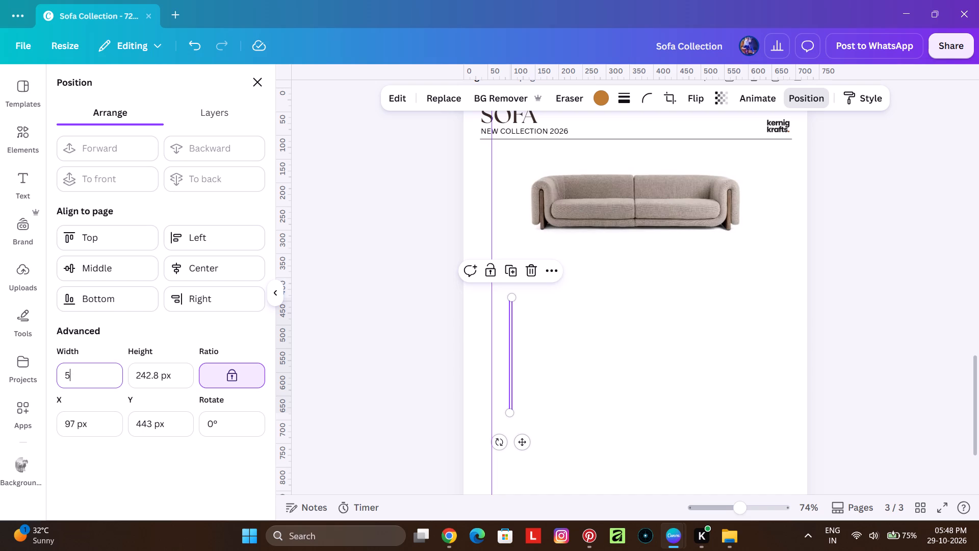
pyautogui.write('23.7')
pyautogui.press('Return')
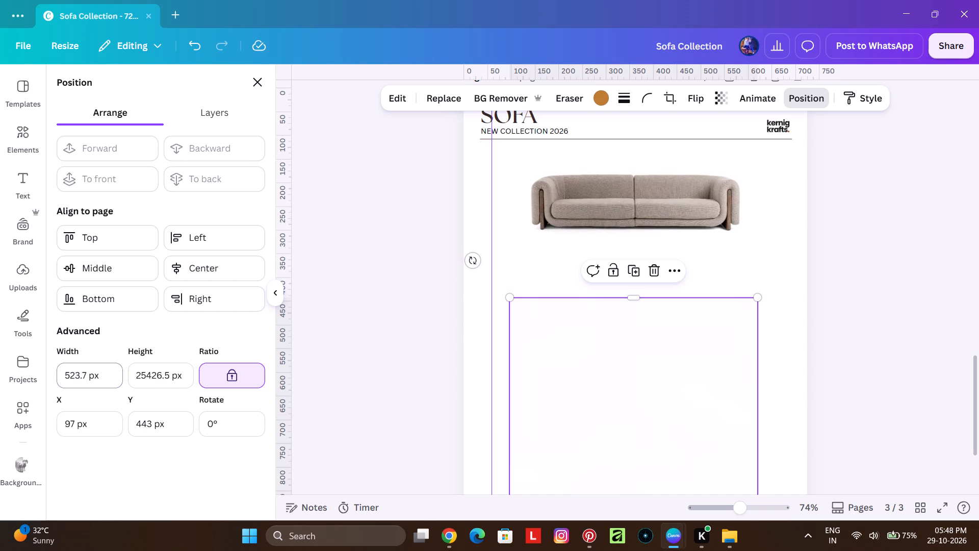
pyautogui.scroll(-2, 355, 275)
pyautogui.scroll(-2, 844, 311)
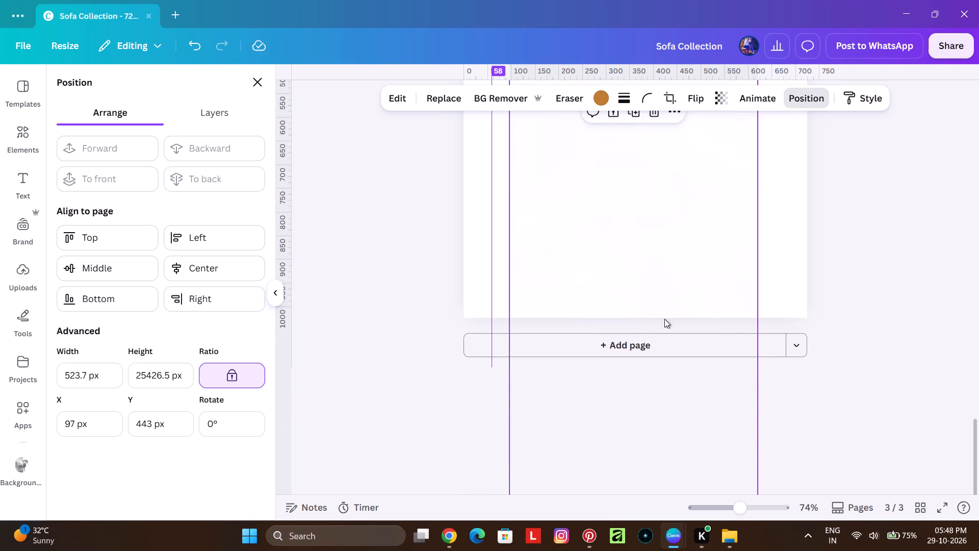
pyautogui.scroll(2, 652, 316)
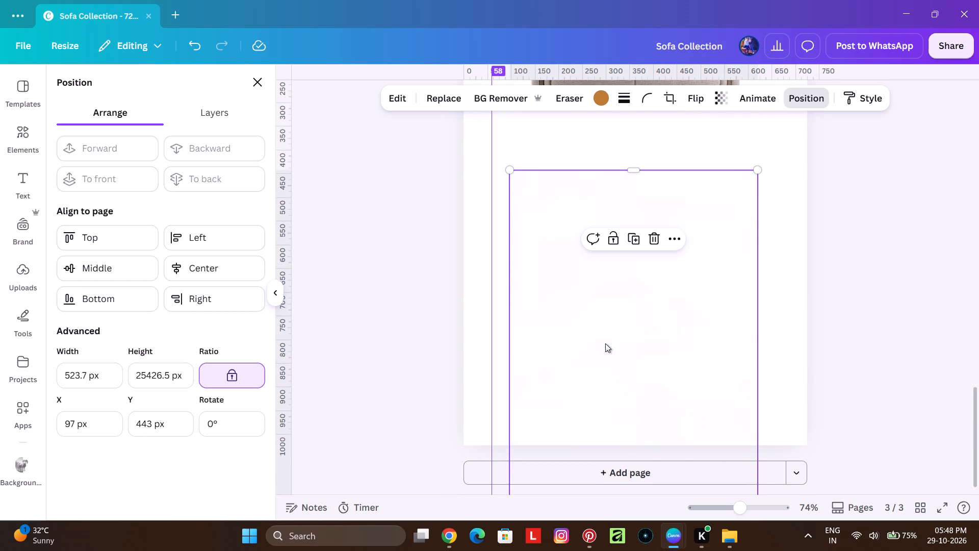